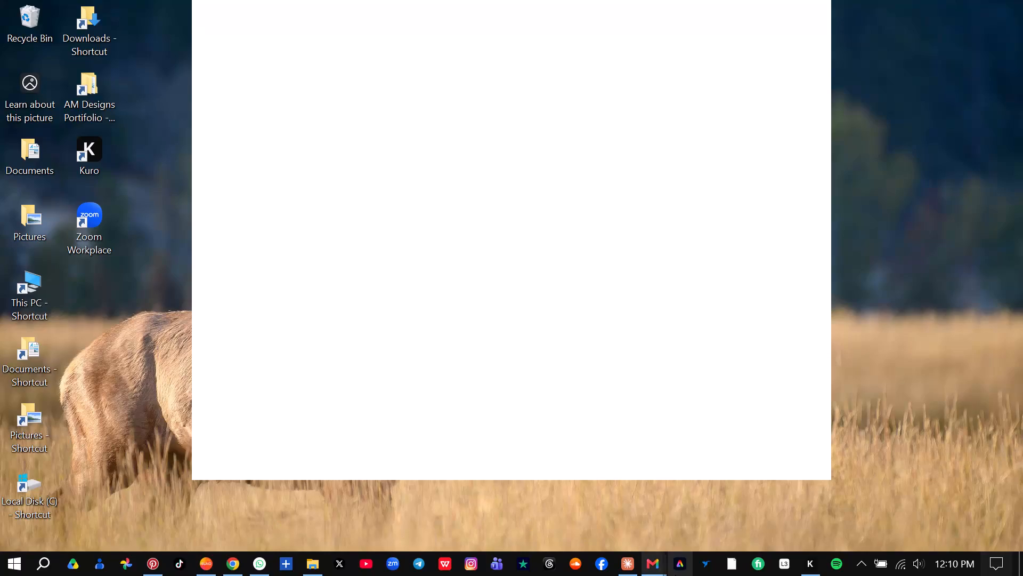
# Group the running apps on the taskbar by placing Gmail, Claude and File Explorer after WhatsApp, moving Spotify before X and TikTok after YouTube.
pyautogui.moveTo(840, 568); pyautogui.dragTo(322, 559)
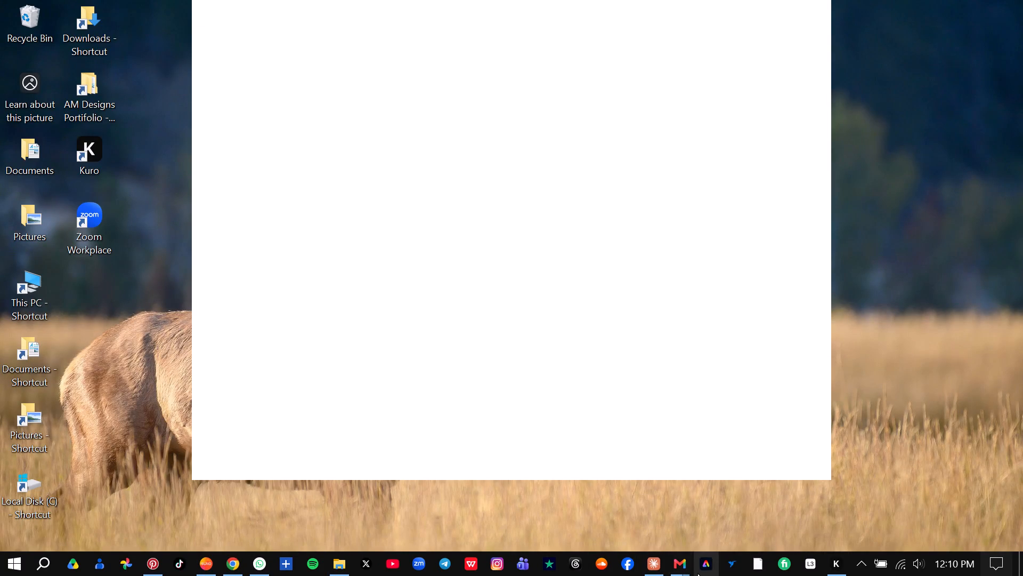
pyautogui.moveTo(683, 571); pyautogui.dragTo(275, 553)
pyautogui.moveTo(678, 564); pyautogui.dragTo(296, 562)
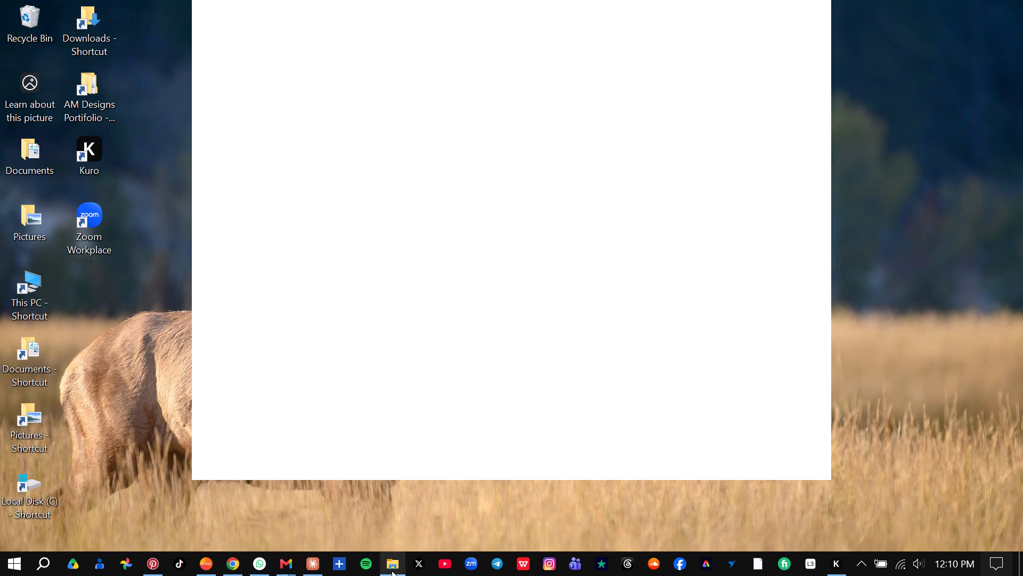
pyautogui.moveTo(392, 571); pyautogui.dragTo(334, 564)
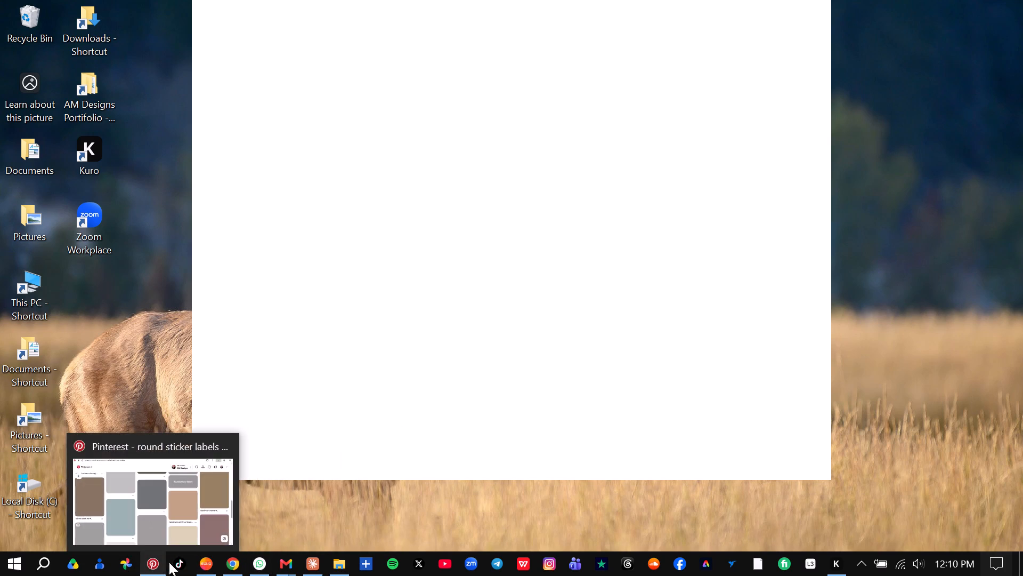
pyautogui.moveTo(177, 564); pyautogui.dragTo(448, 562)
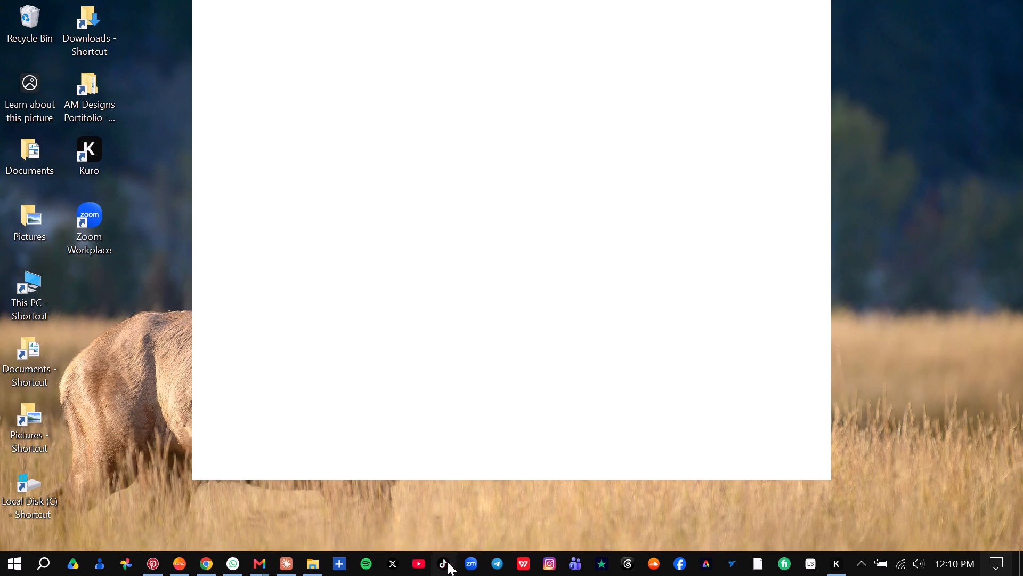
pyautogui.moveTo(448, 562); pyautogui.dragTo(458, 562)
# Reorder the taskbar so the blue plus app, Spotify, X, YouTube and TikTok sit in that order between Google Photos and Pinterest.
pyautogui.moveTo(339, 562); pyautogui.dragTo(147, 557)
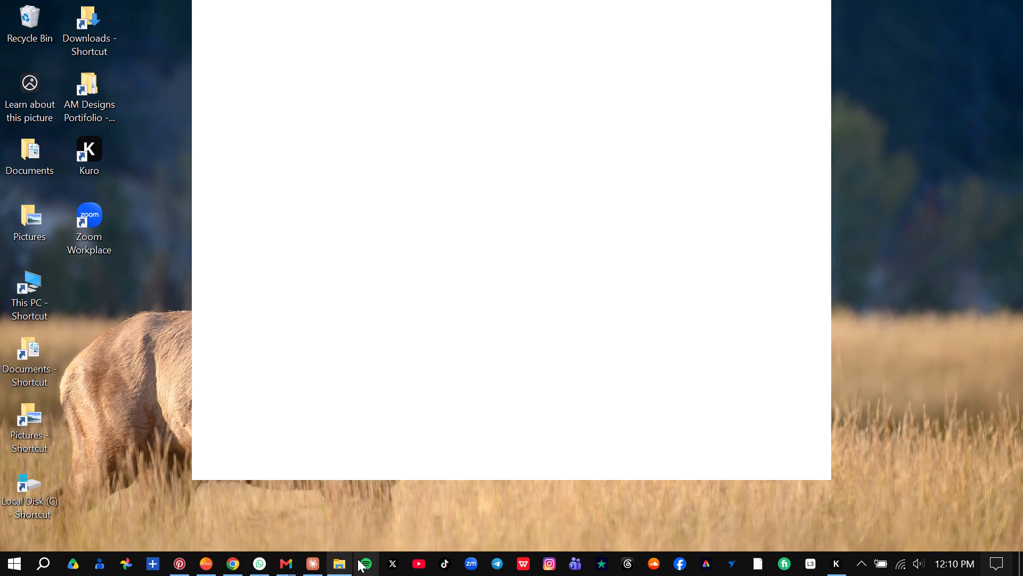
pyautogui.moveTo(360, 560); pyautogui.dragTo(163, 557)
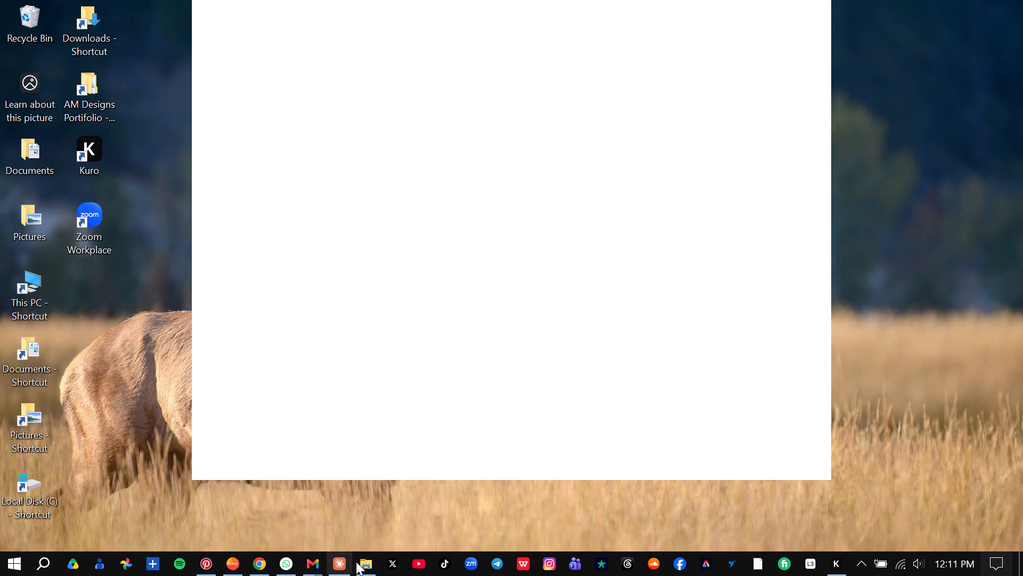
pyautogui.moveTo(385, 562); pyautogui.dragTo(190, 557)
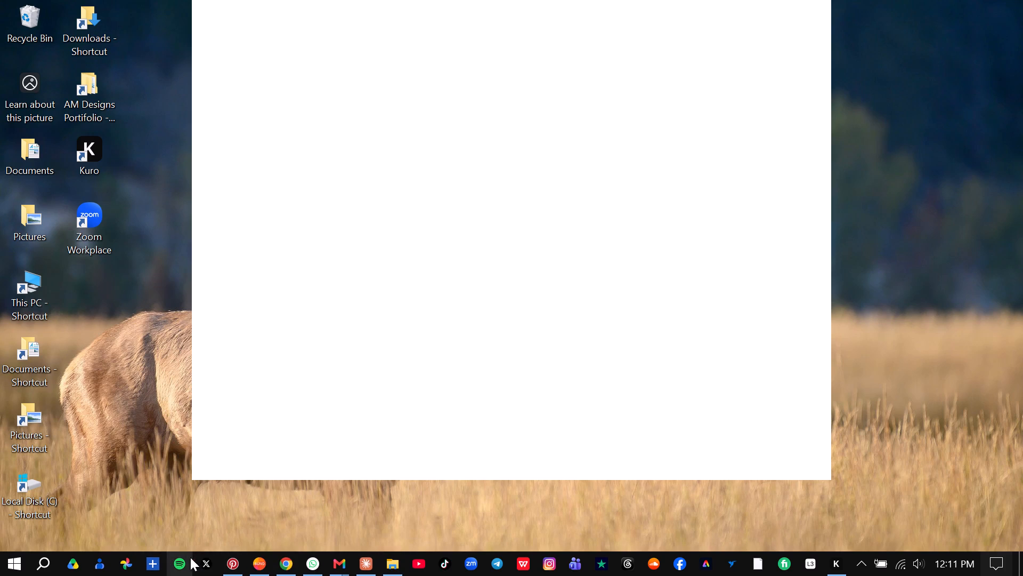
pyautogui.moveTo(418, 565); pyautogui.dragTo(232, 562)
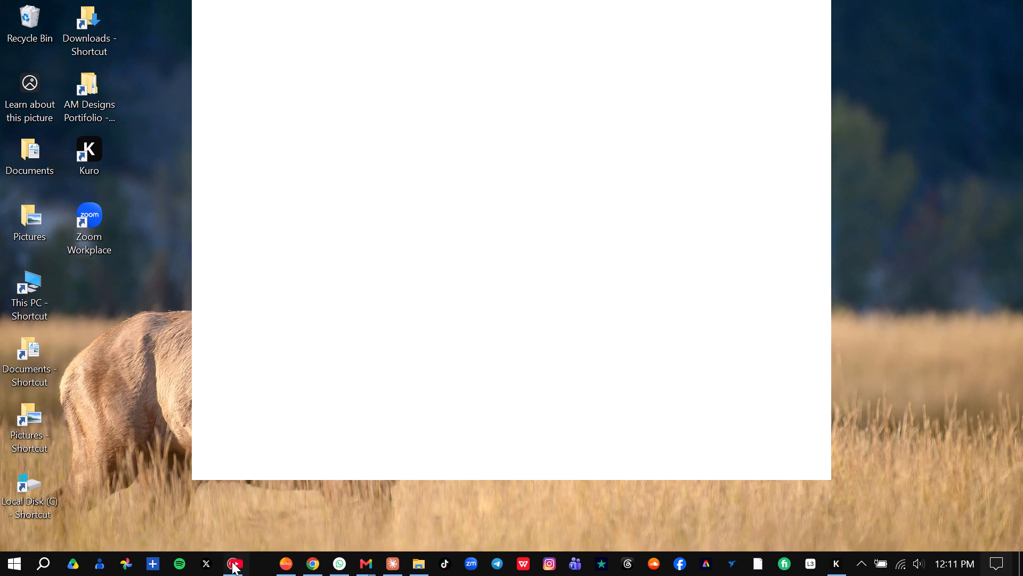
pyautogui.moveTo(232, 562); pyautogui.dragTo(223, 562)
pyautogui.moveTo(441, 561); pyautogui.dragTo(409, 559)
pyautogui.moveTo(409, 559); pyautogui.dragTo(245, 559)
pyautogui.click(362, 503)
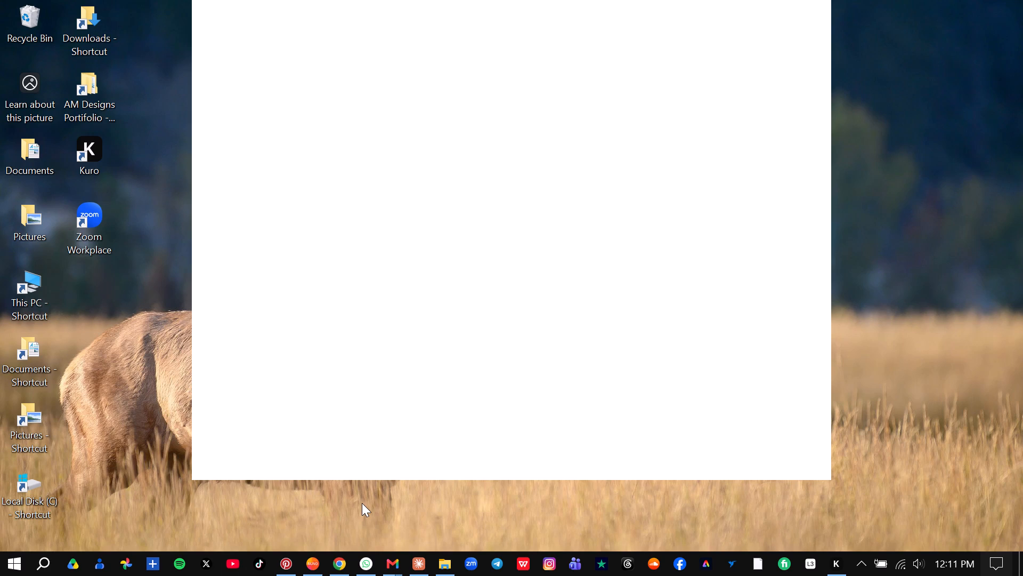
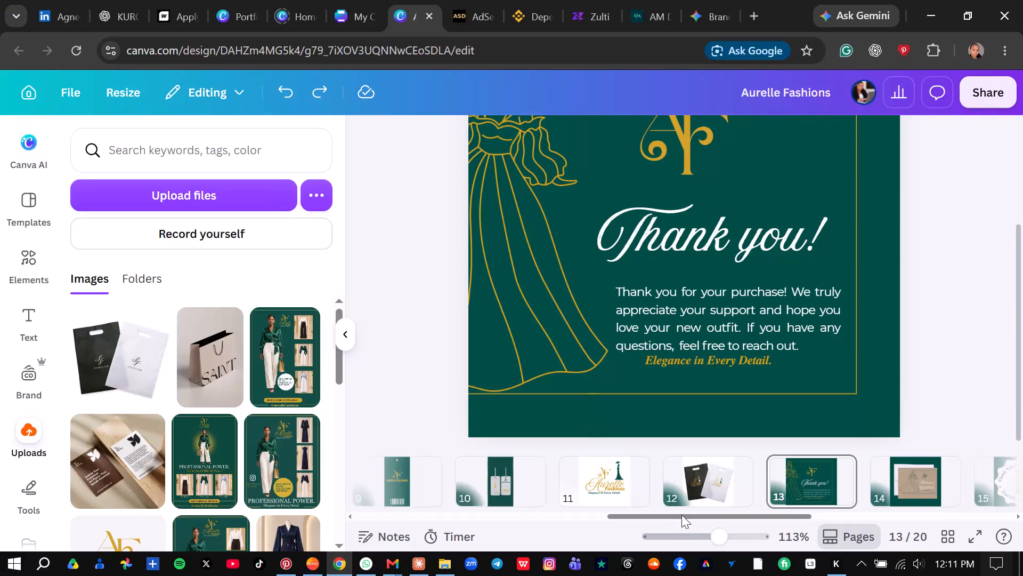
# Download page 13, the green thank-you card design, as a PNG.
pyautogui.moveTo(718, 543); pyautogui.dragTo(703, 547)
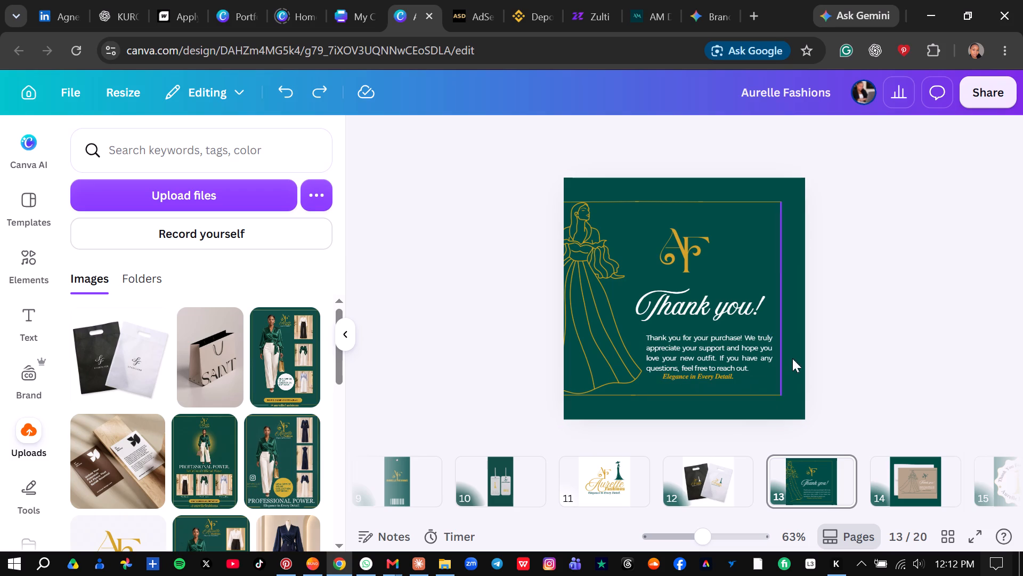
pyautogui.click(851, 283)
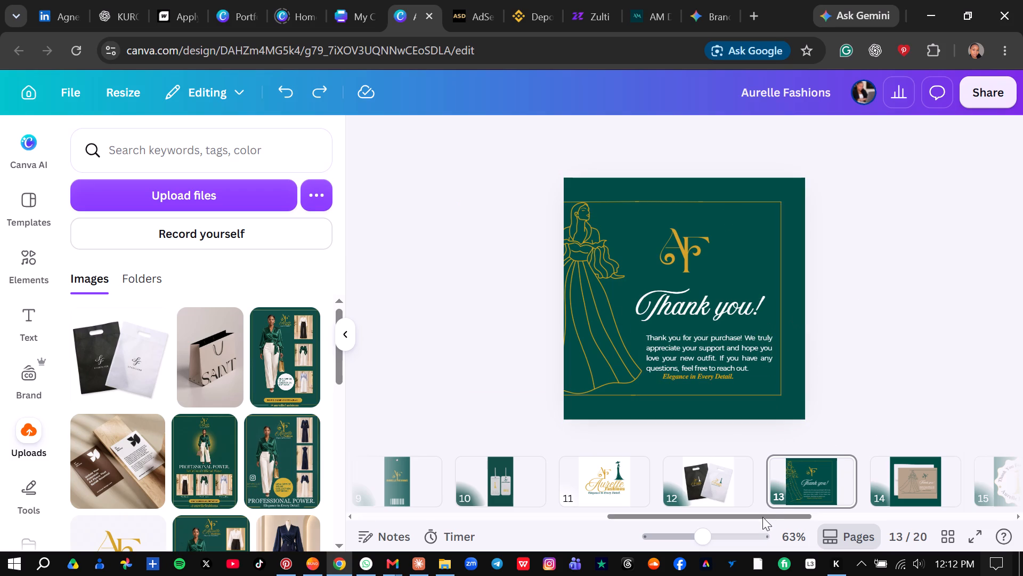
pyautogui.click(842, 469)
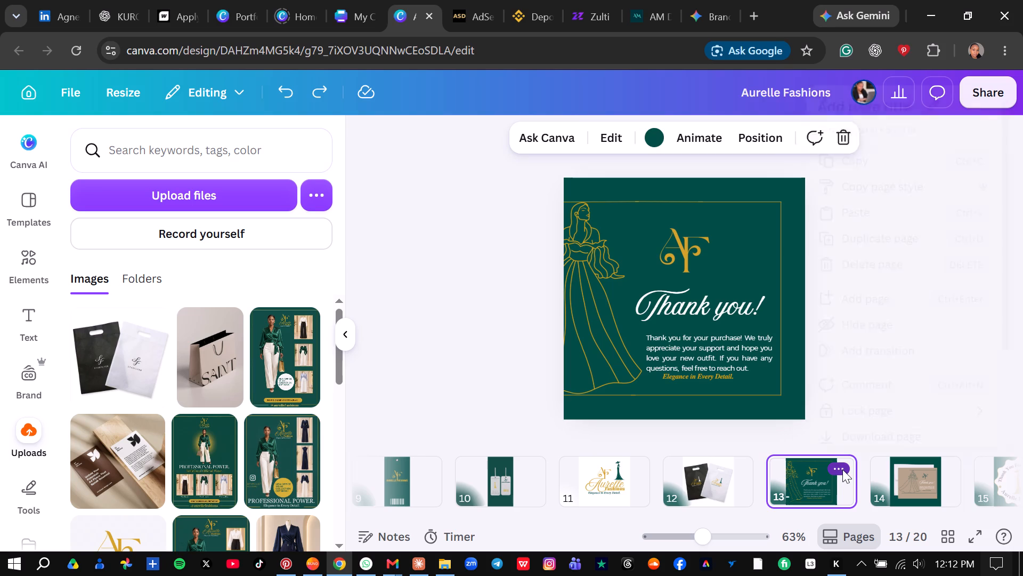
pyautogui.click(867, 441)
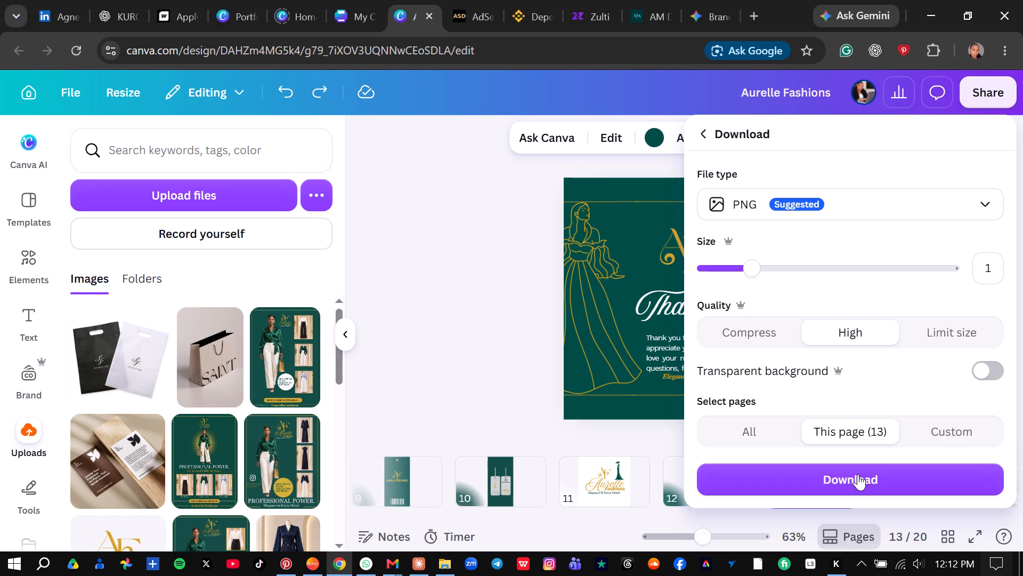
pyautogui.click(857, 485)
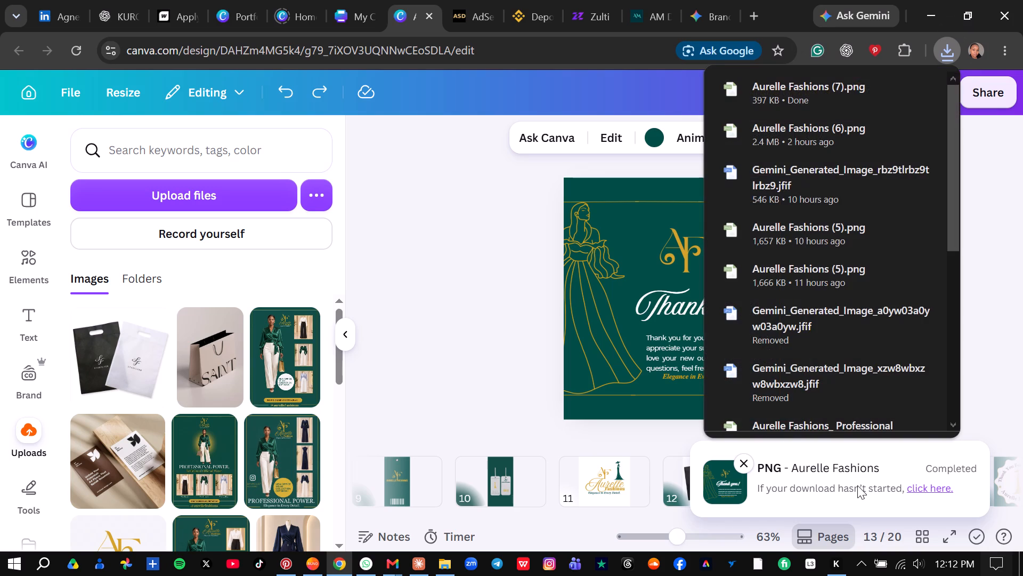
pyautogui.click(489, 353)
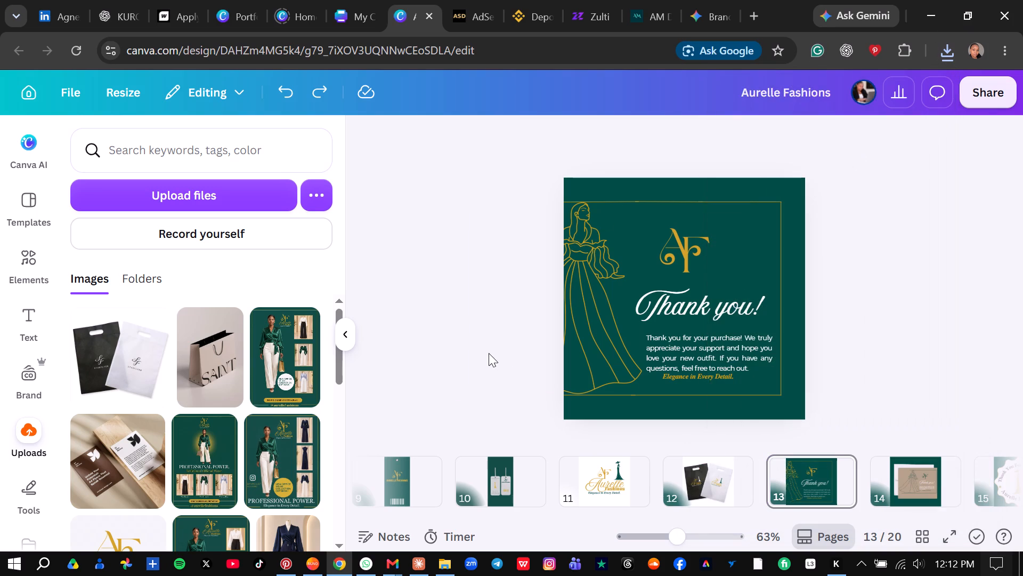
# Upload the Aurelle Fashions (7) PNG from the Downloads folder to the design's image uploads.
pyautogui.click(200, 189)
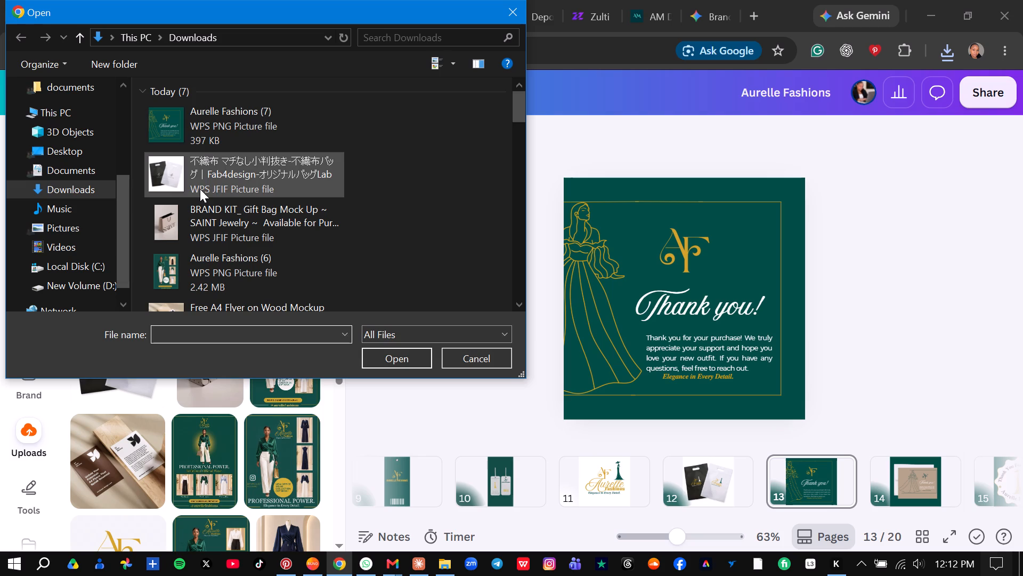
pyautogui.click(214, 133)
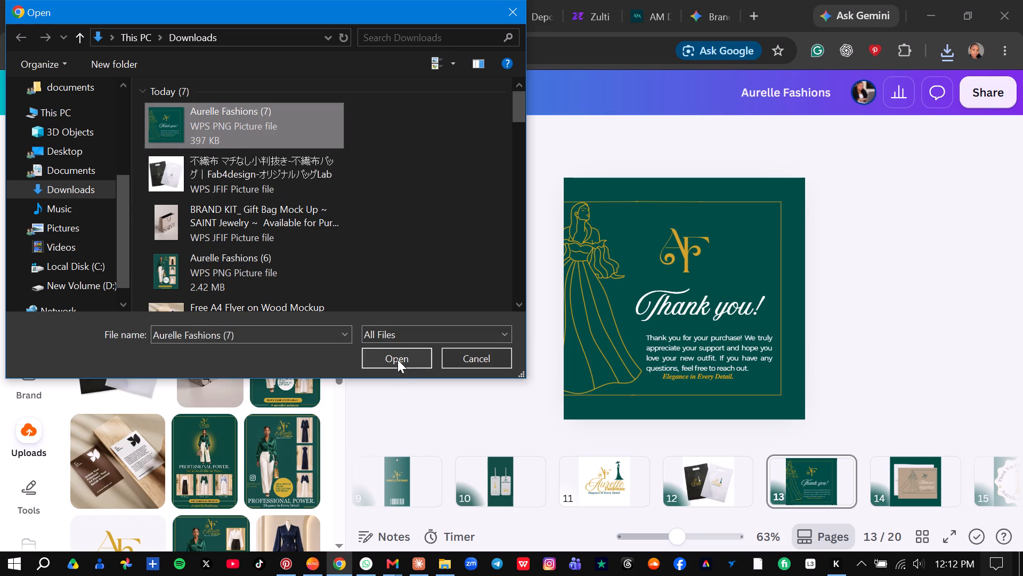
pyautogui.click(397, 359)
# On page 14, lock the full-page green background image behind the envelope and beige card.
pyautogui.click(916, 490)
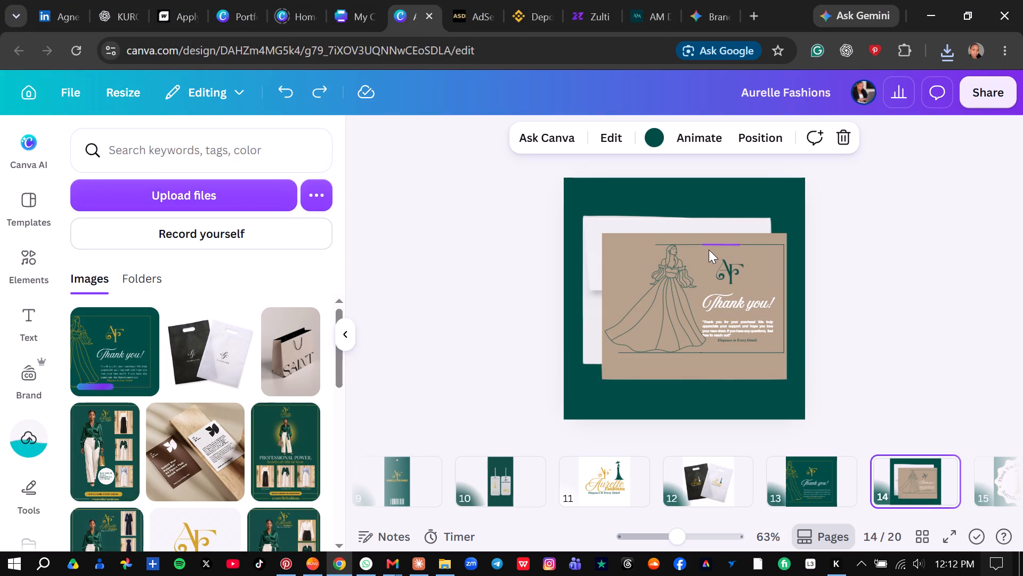
pyautogui.click(628, 243)
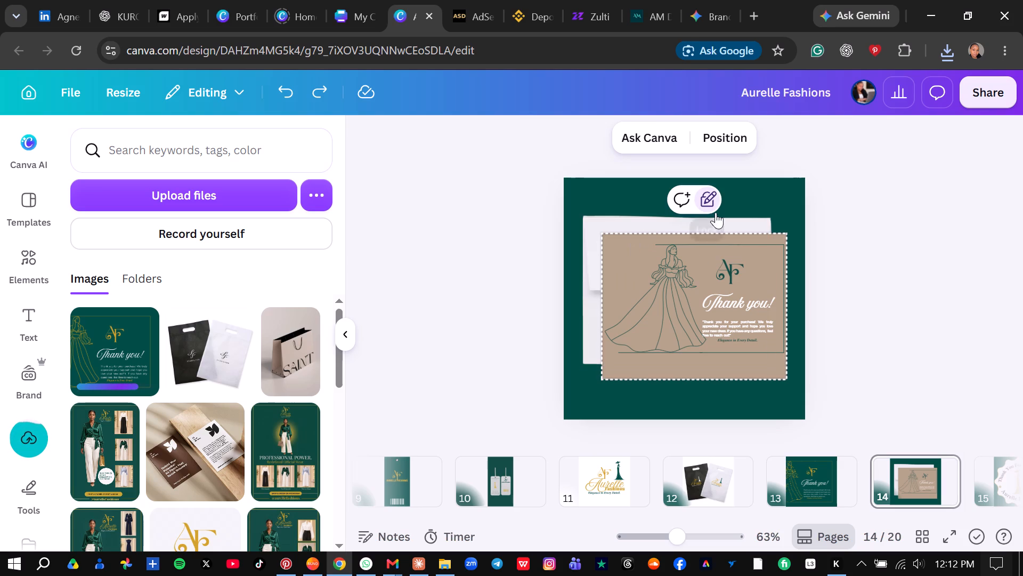
pyautogui.click(590, 227)
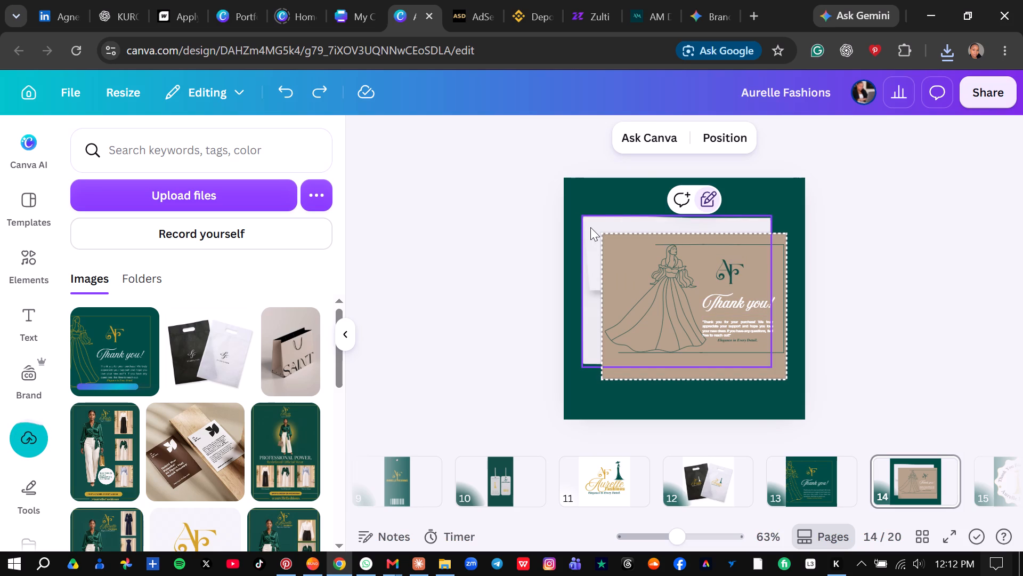
pyautogui.click(571, 196)
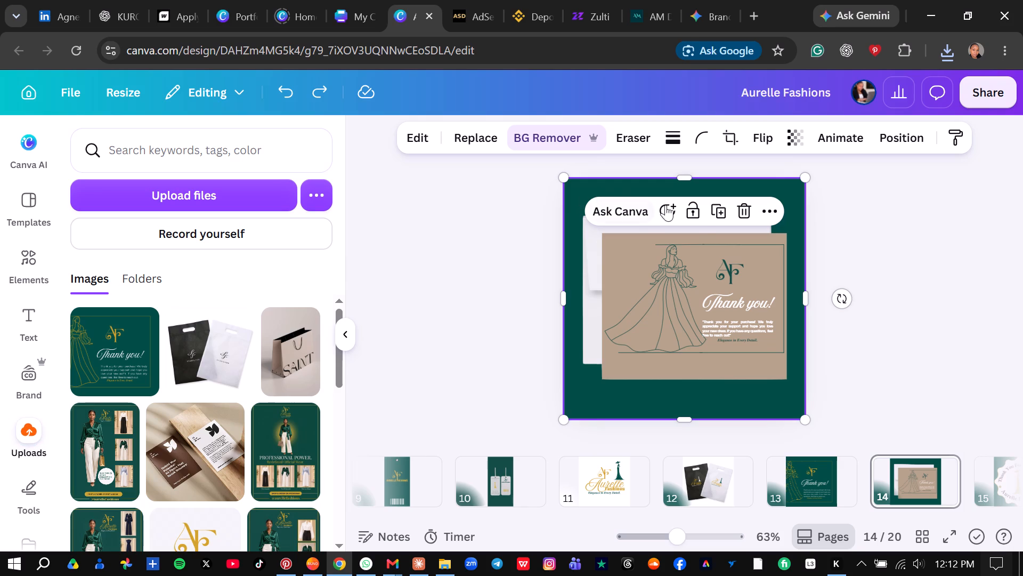
pyautogui.click(701, 215)
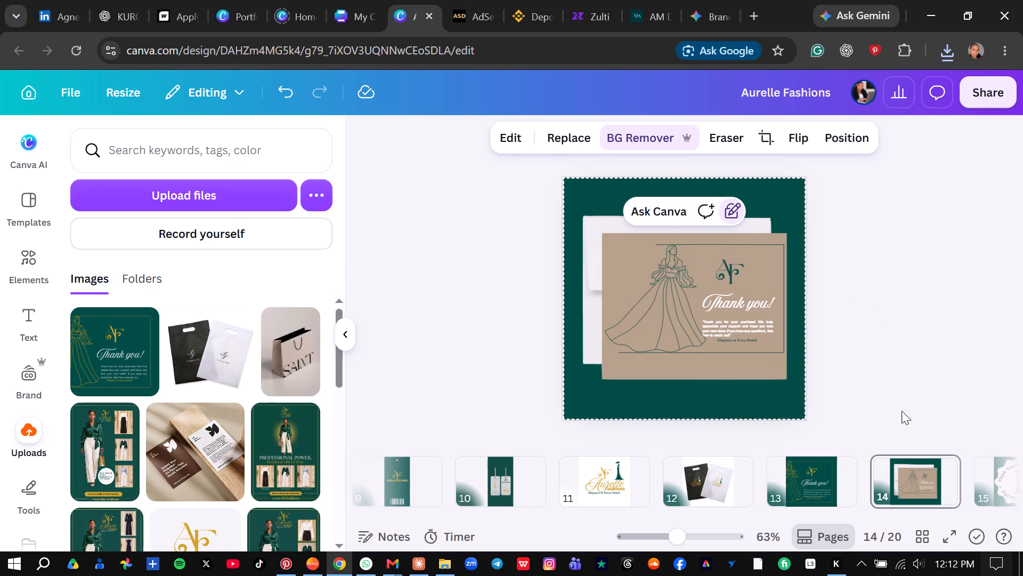
# Delete the dress illustration, AF logo, thank-you text and all border lines from the beige card on page 14.
pyautogui.moveTo(850, 436); pyautogui.dragTo(597, 257)
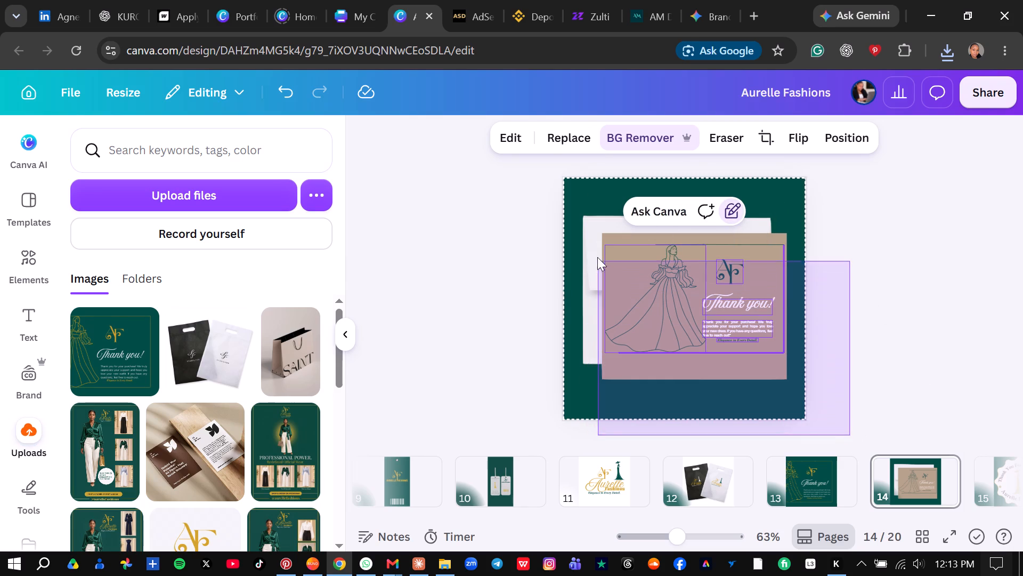
pyautogui.moveTo(597, 257); pyautogui.dragTo(595, 248)
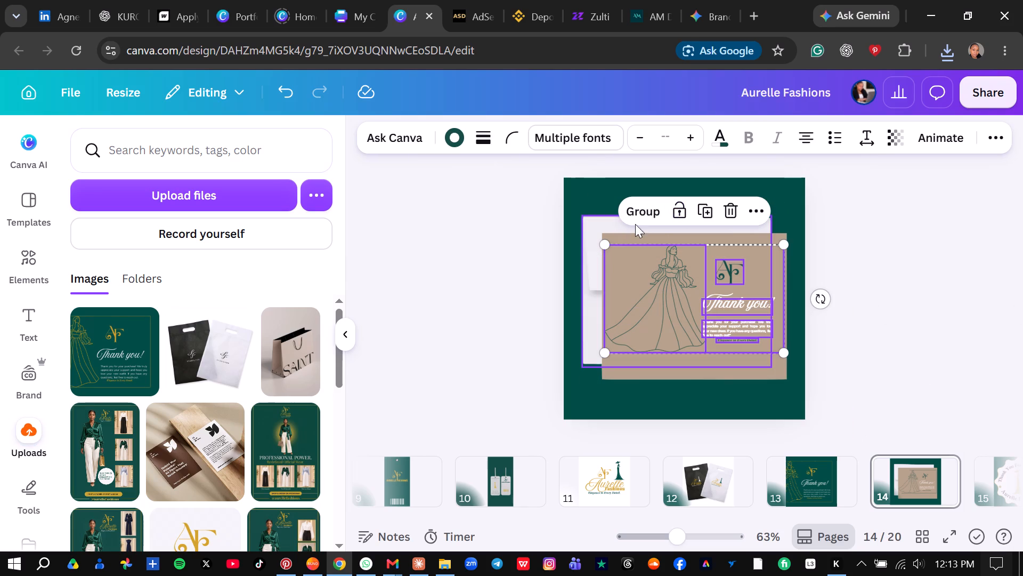
pyautogui.click(736, 211)
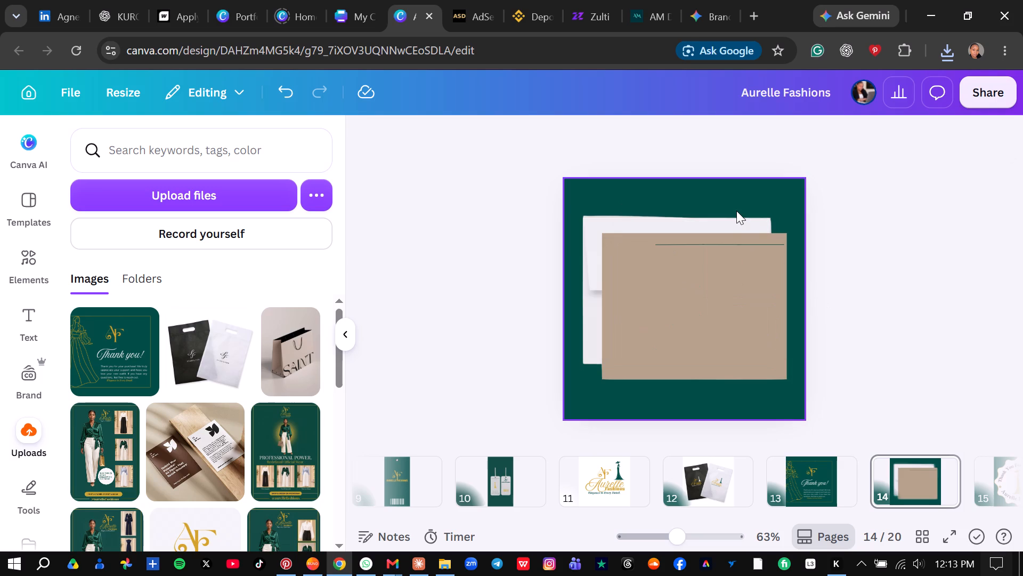
pyautogui.click(721, 245)
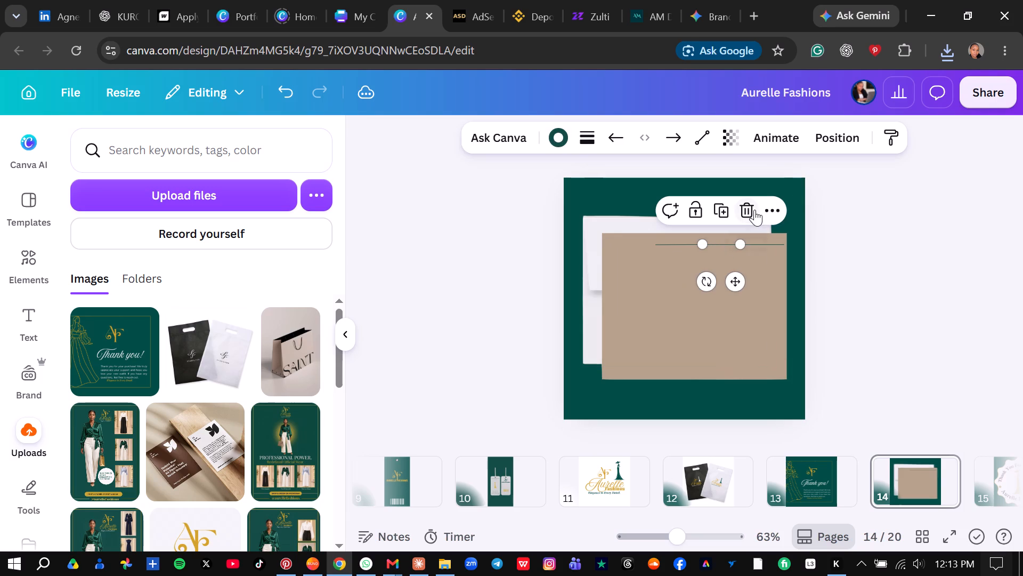
pyautogui.click(742, 211)
pyautogui.click(755, 246)
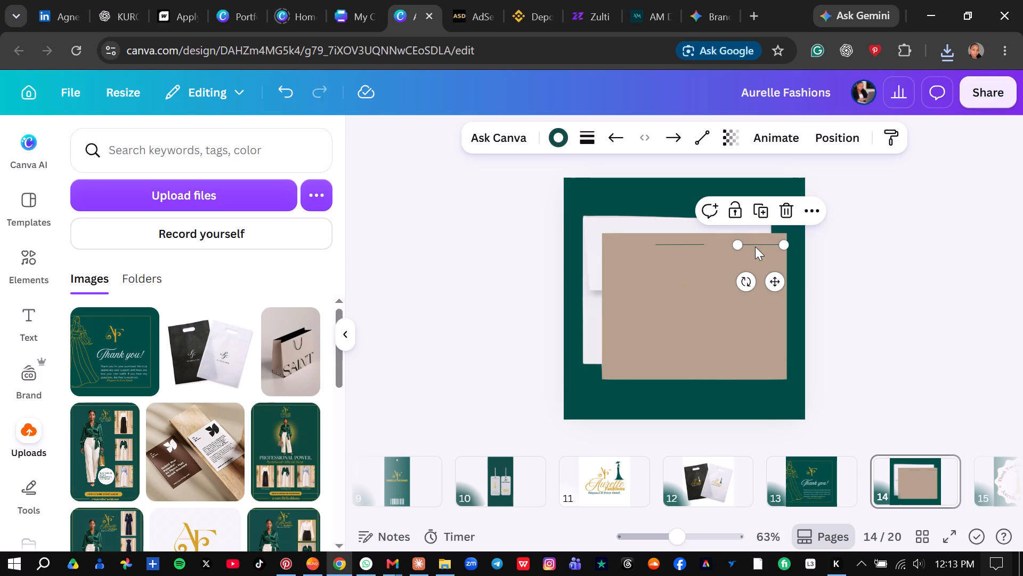
pyautogui.click(785, 214)
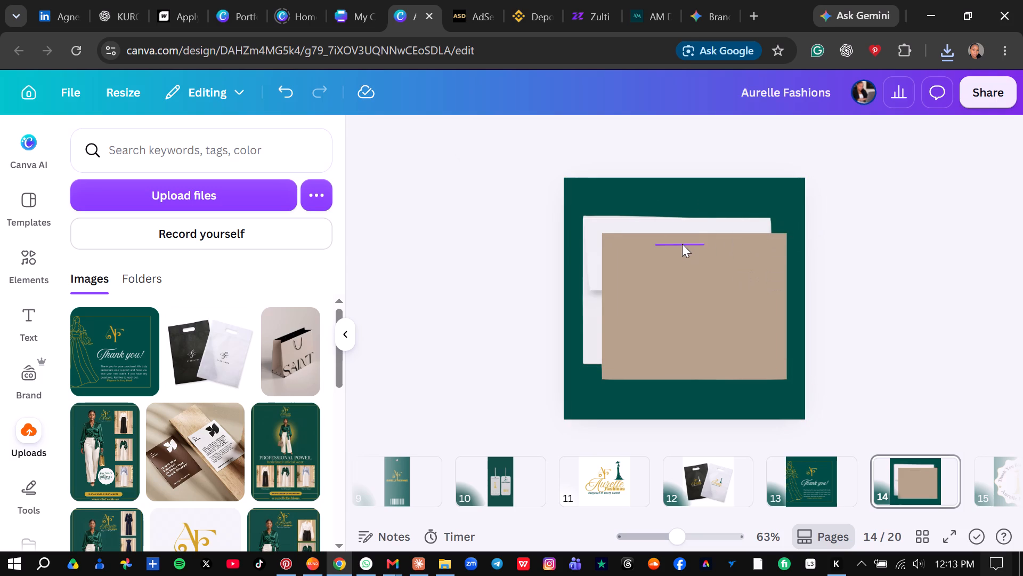
pyautogui.click(682, 244)
pyautogui.click(702, 210)
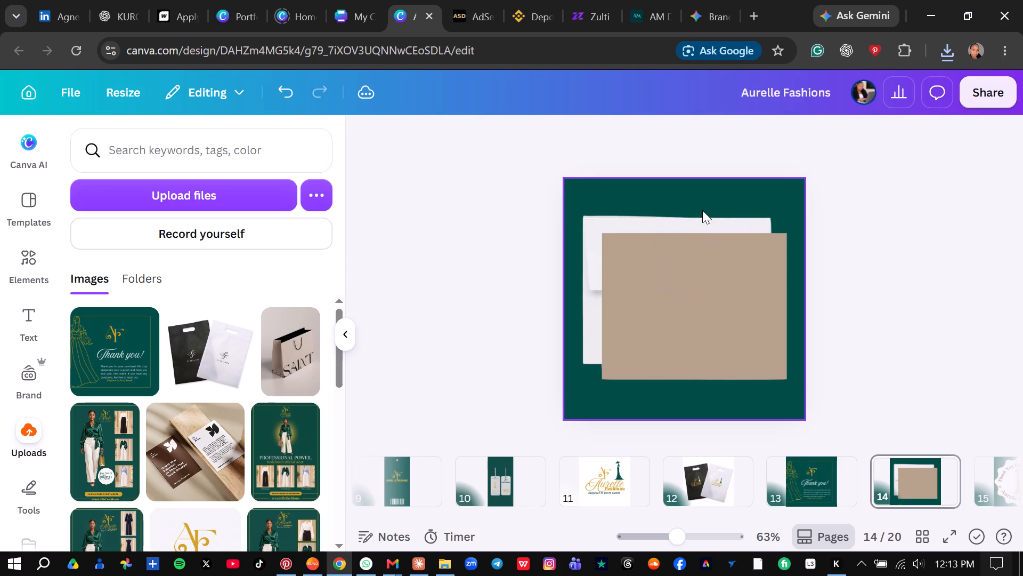
# Place the uploaded green thank-you image over the beige card, aligning its top edge with the card's.
pyautogui.moveTo(107, 354); pyautogui.dragTo(732, 314)
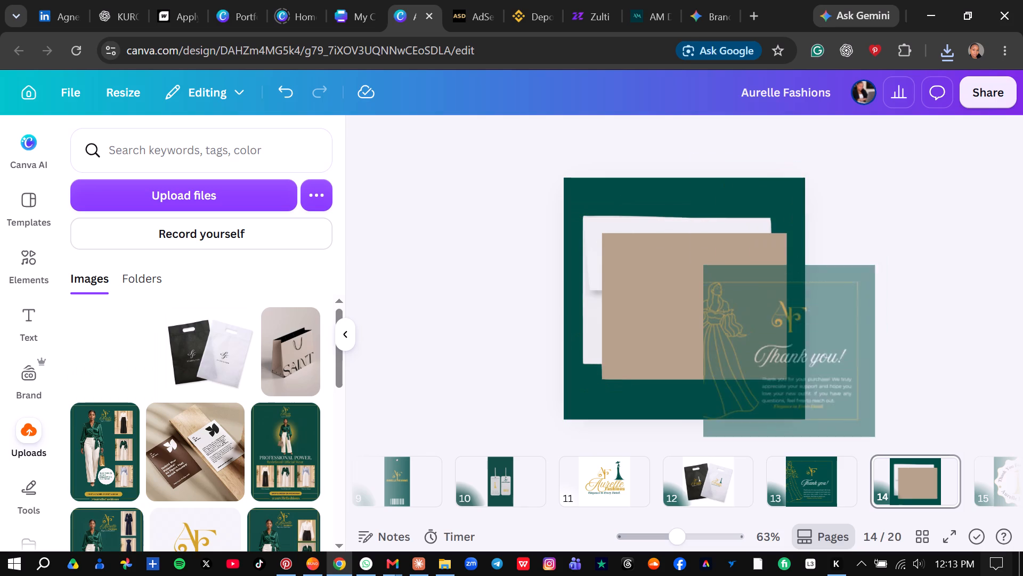
pyautogui.moveTo(732, 314); pyautogui.dragTo(644, 276)
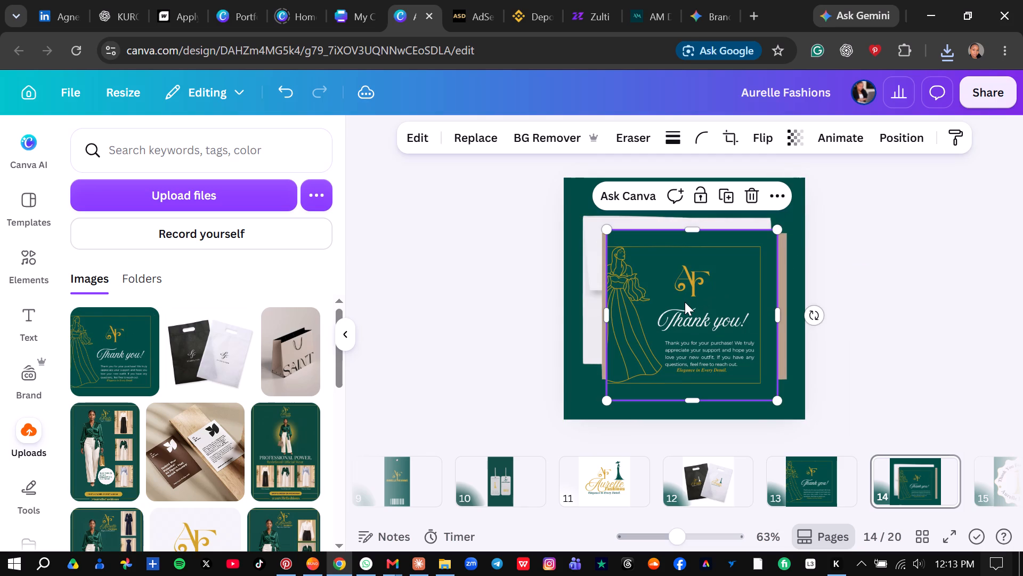
pyautogui.moveTo(685, 302); pyautogui.dragTo(689, 309)
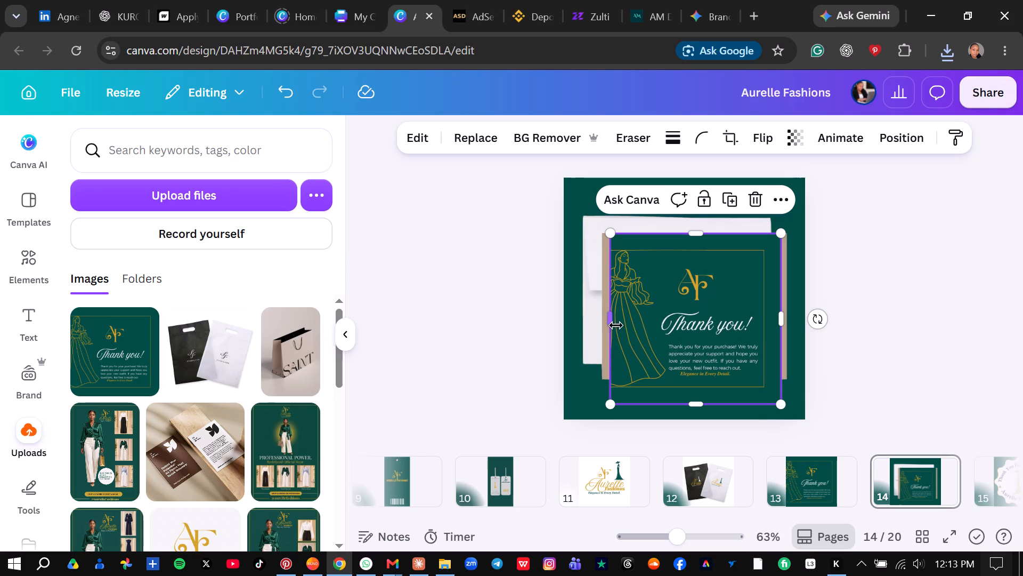
# Extend the thank-you image's sides to the beige card's full width, about 3.8, and move its bottom edge slightly lower.
pyautogui.click(611, 322)
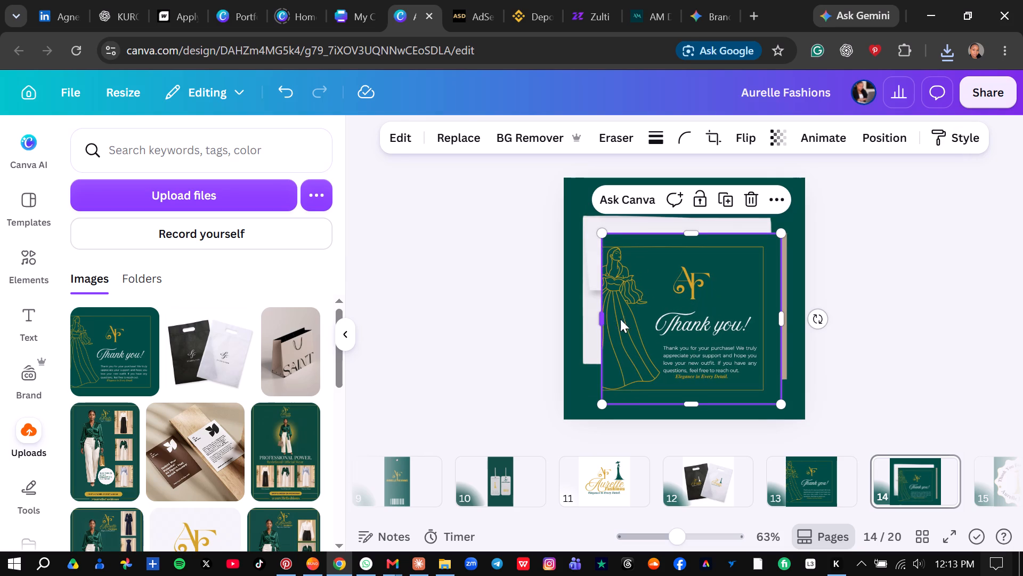
pyautogui.moveTo(780, 317); pyautogui.dragTo(782, 317)
pyautogui.moveTo(782, 317); pyautogui.dragTo(787, 317)
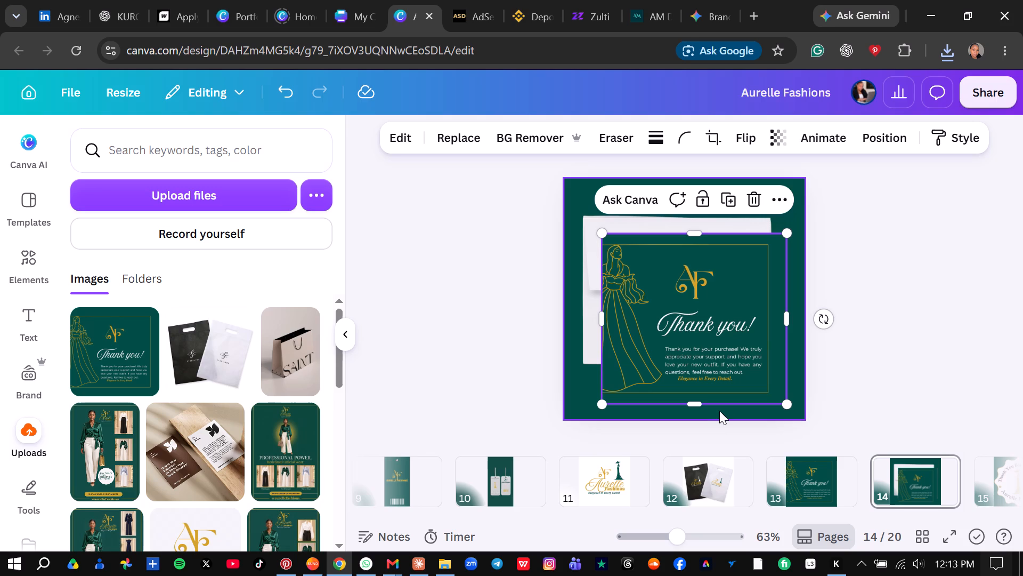
pyautogui.moveTo(701, 405); pyautogui.dragTo(701, 389)
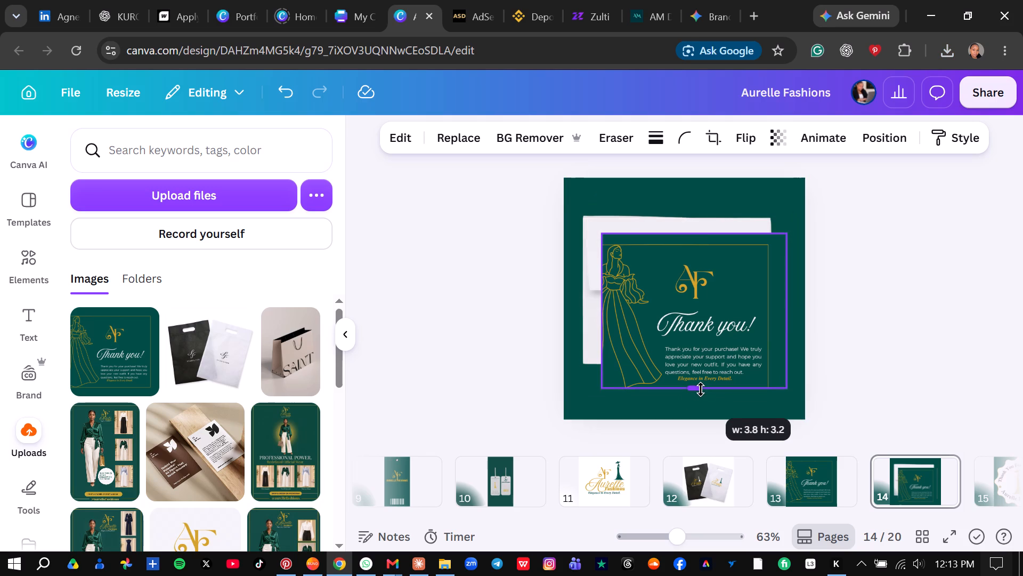
pyautogui.moveTo(701, 389); pyautogui.dragTo(701, 412)
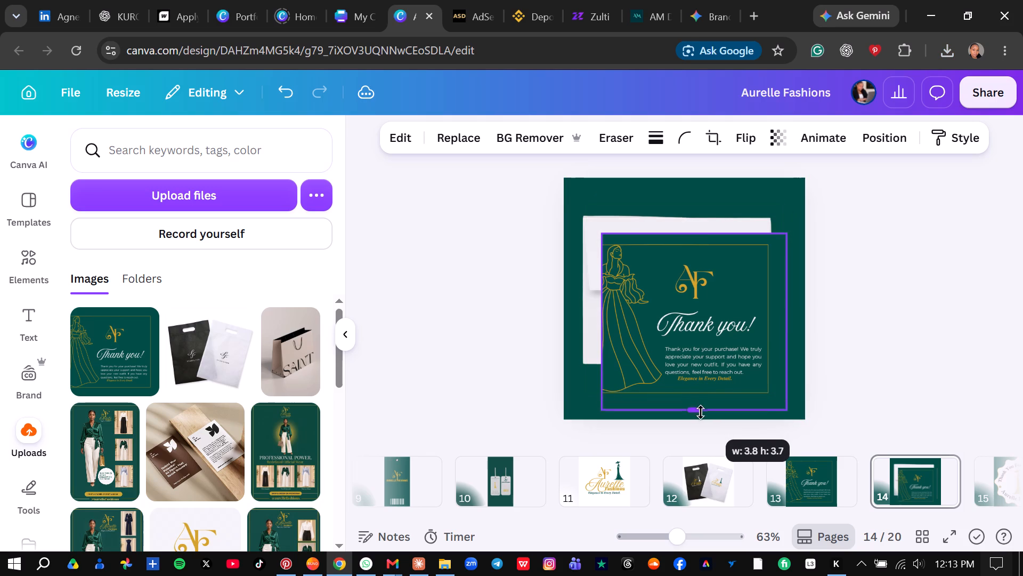
pyautogui.moveTo(701, 412); pyautogui.dragTo(702, 405)
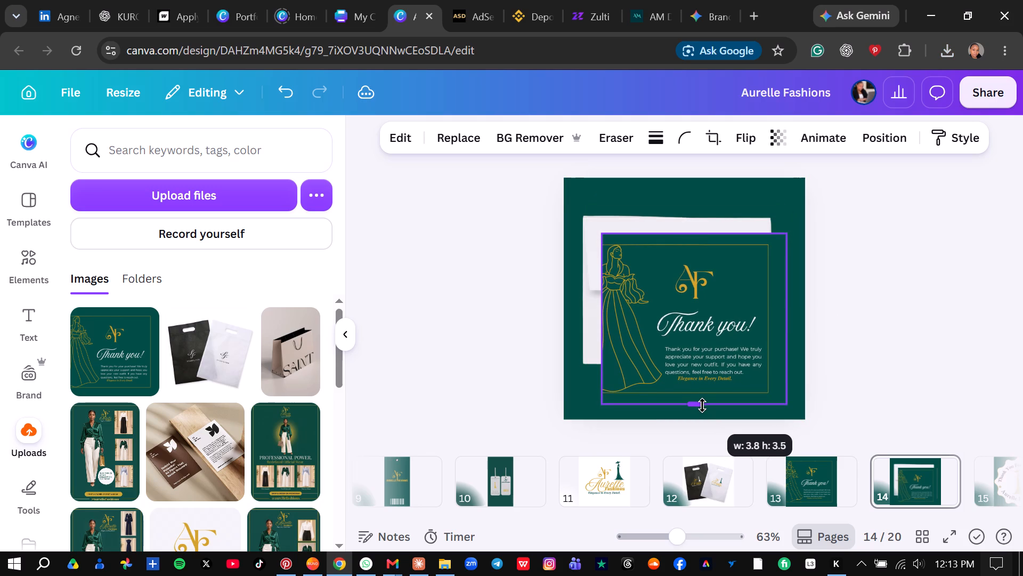
pyautogui.moveTo(702, 405); pyautogui.dragTo(702, 410)
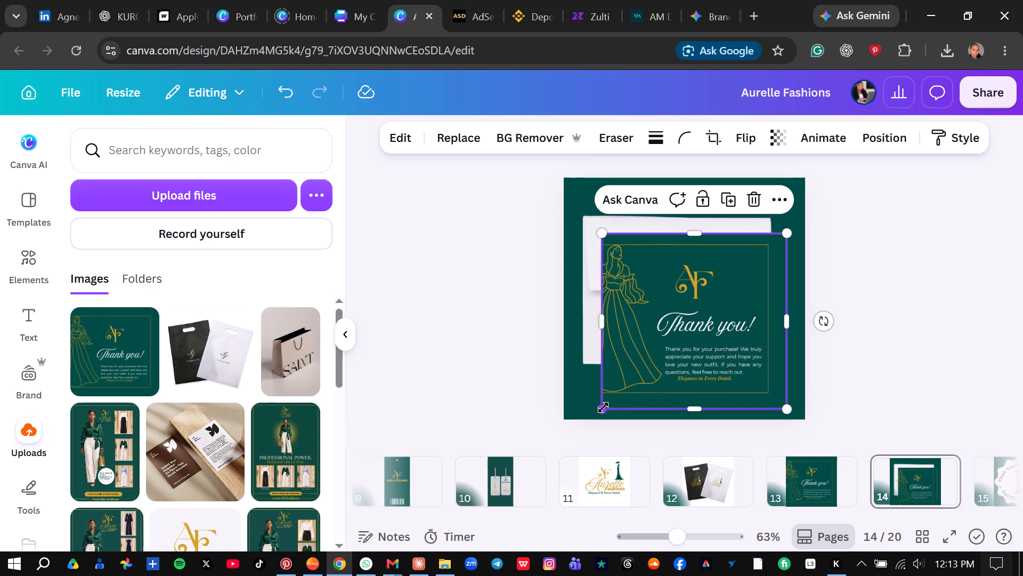
# Scale the thank-you image down proportionally to the beige card's height, about 3.2 by 3, and extend its left side slightly.
pyautogui.moveTo(603, 407); pyautogui.dragTo(608, 389)
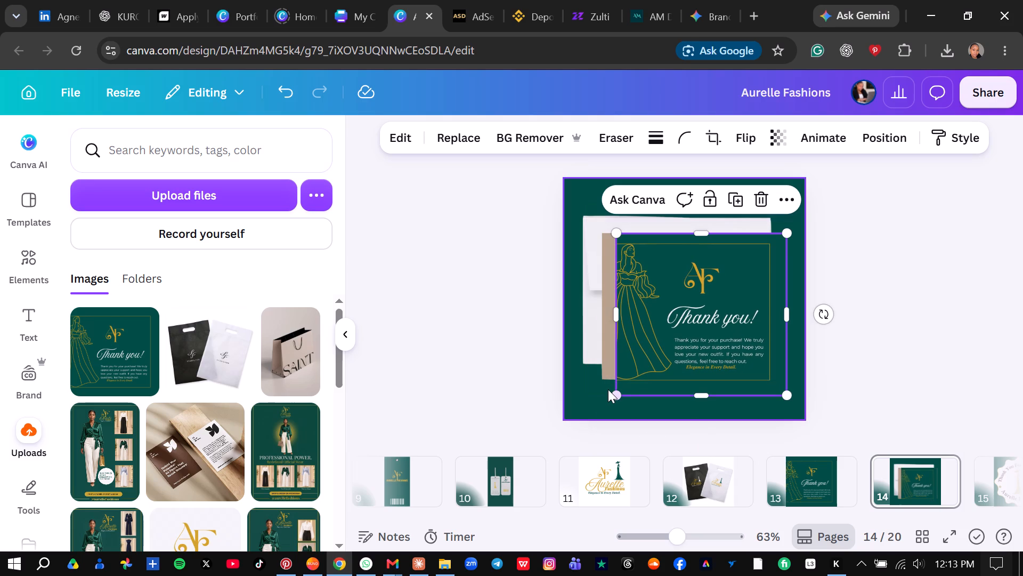
pyautogui.click(693, 329)
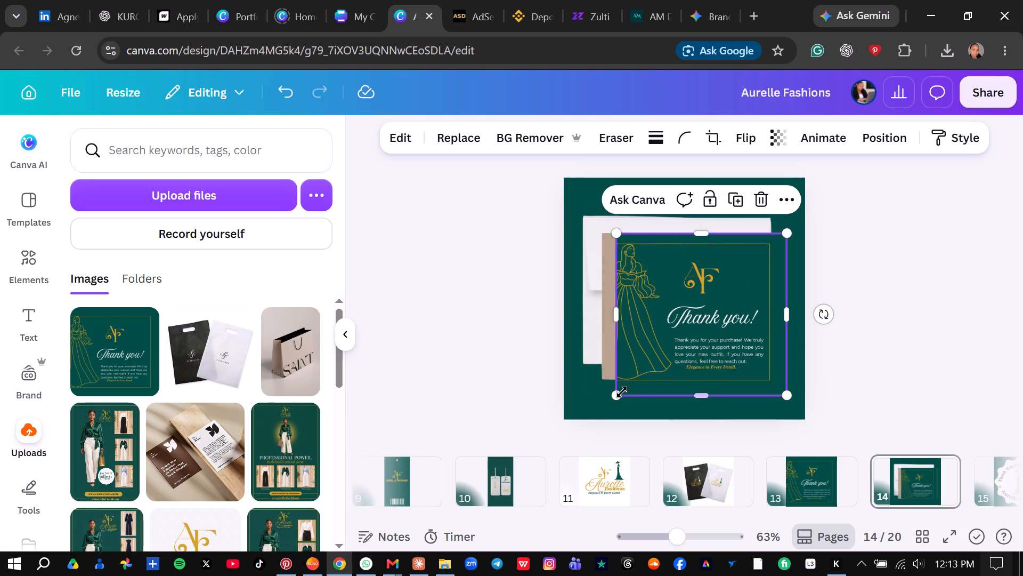
pyautogui.moveTo(619, 396); pyautogui.dragTo(629, 372)
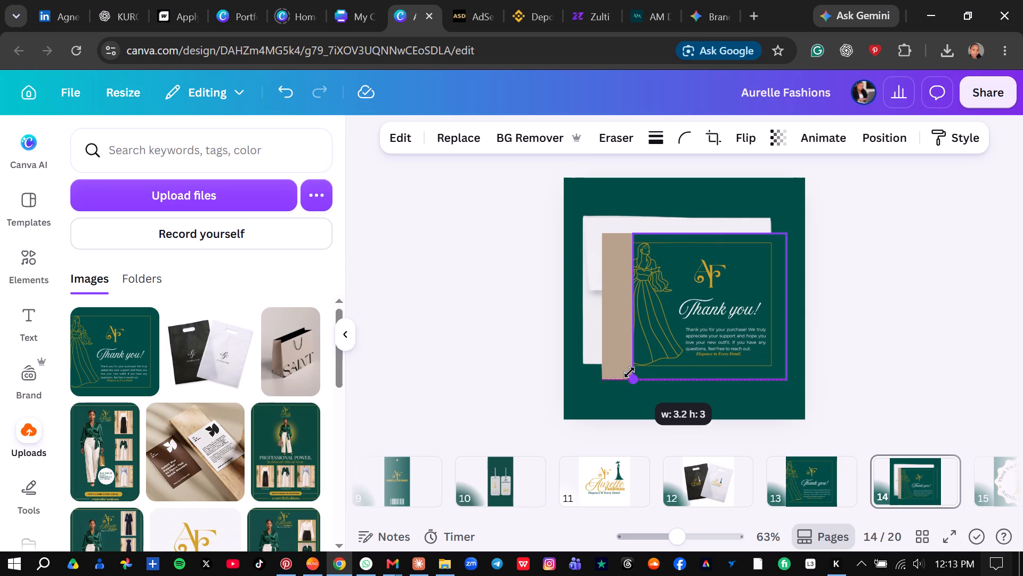
pyautogui.moveTo(629, 372); pyautogui.dragTo(630, 368)
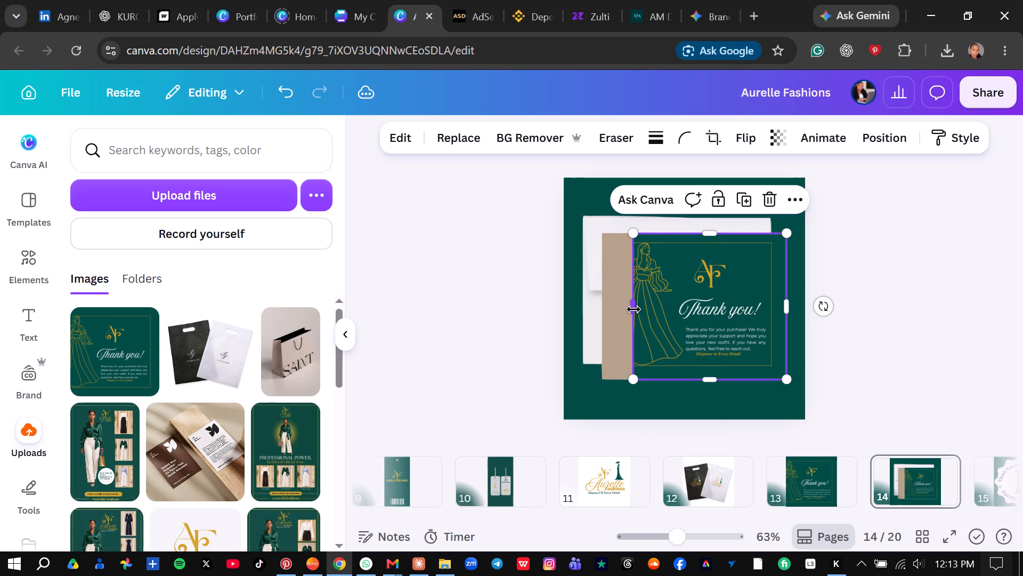
pyautogui.click(634, 309)
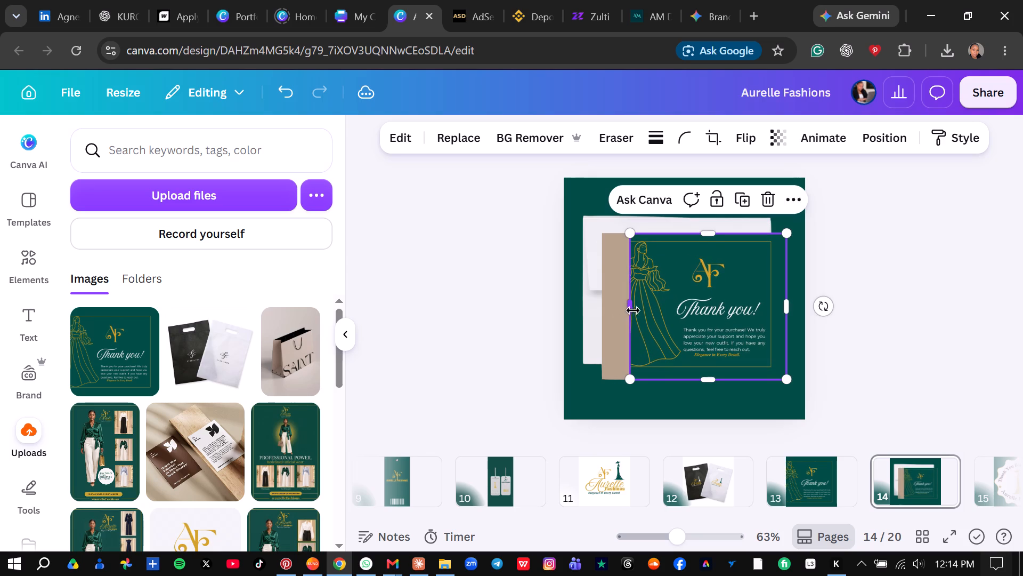
# Move the thank-you image flush with the beige card's top-left corner and trim its right side slightly.
pyautogui.moveTo(713, 296); pyautogui.dragTo(693, 292)
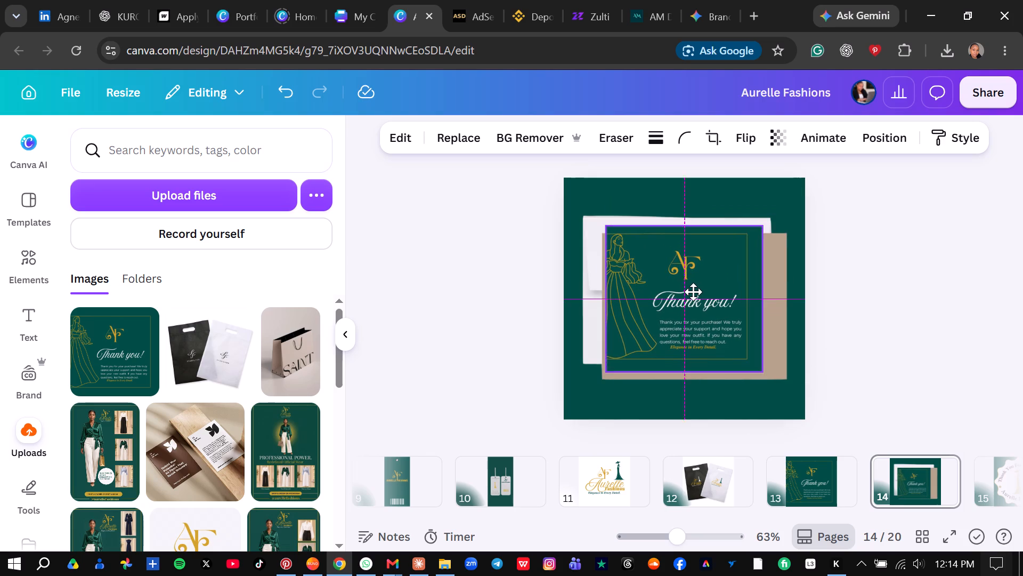
pyautogui.moveTo(693, 292); pyautogui.dragTo(695, 298)
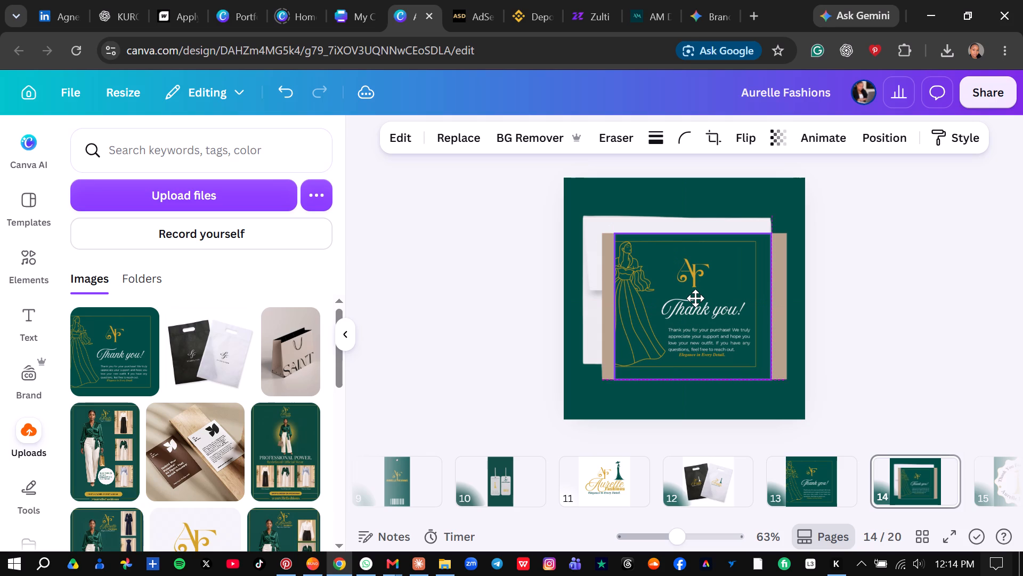
pyautogui.moveTo(695, 298); pyautogui.dragTo(692, 299)
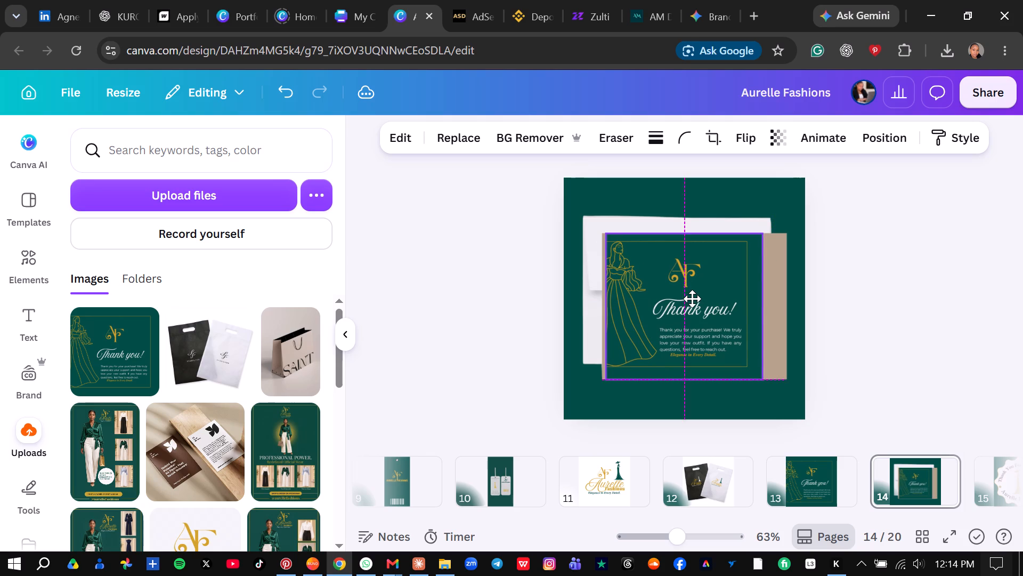
pyautogui.moveTo(692, 299); pyautogui.dragTo(688, 302)
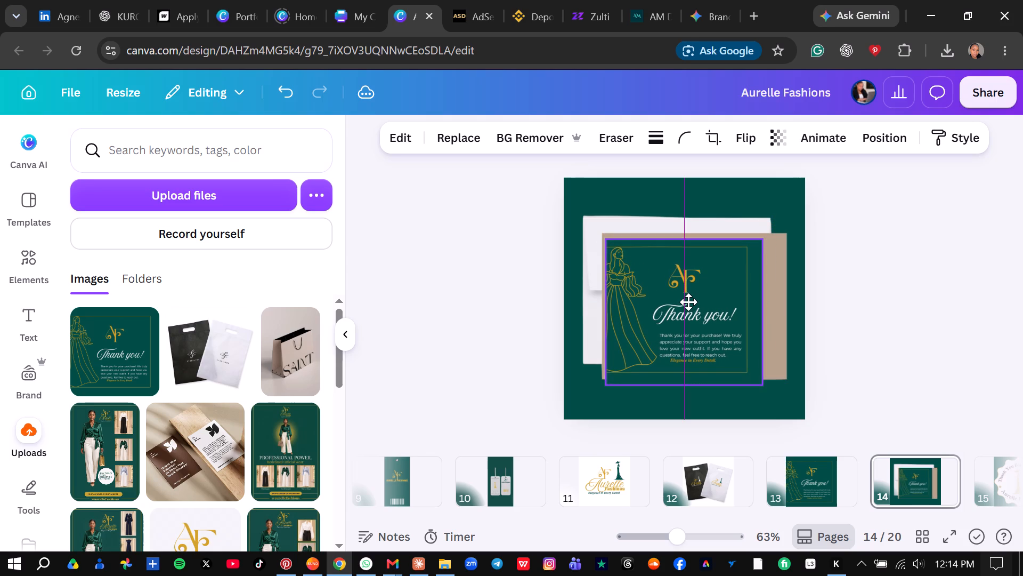
pyautogui.moveTo(688, 302); pyautogui.dragTo(688, 298)
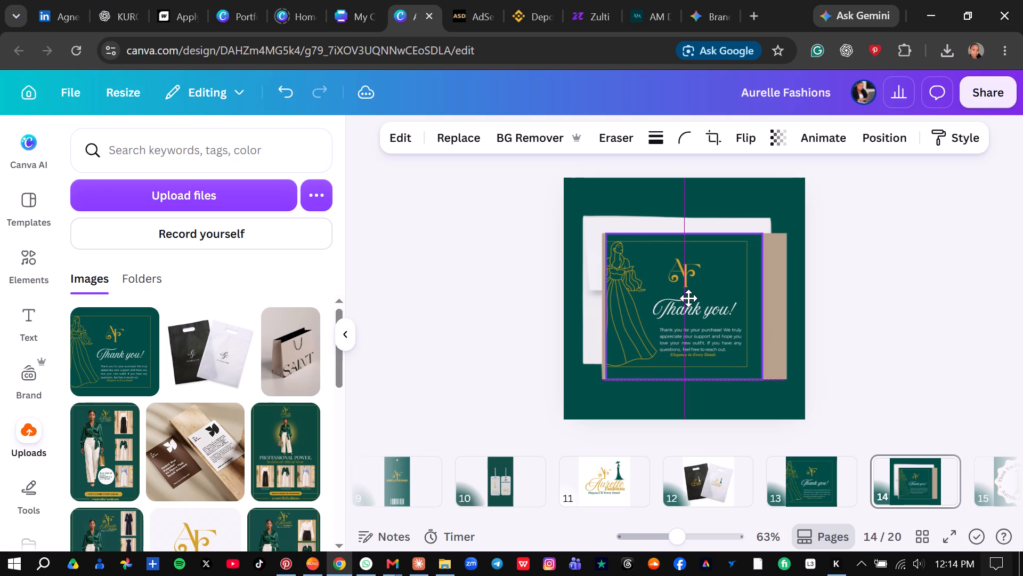
pyautogui.moveTo(688, 298); pyautogui.dragTo(696, 298)
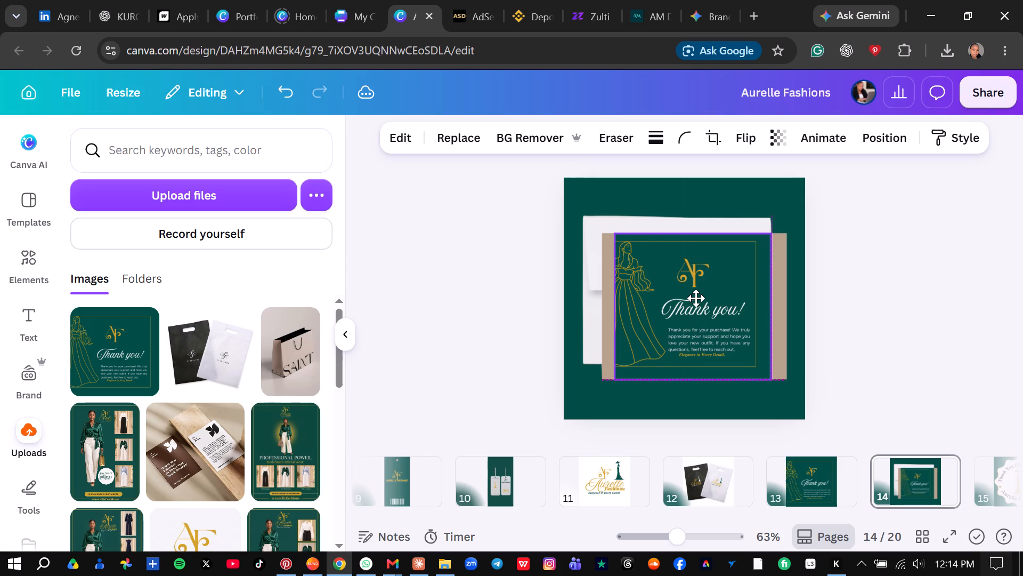
pyautogui.moveTo(696, 298); pyautogui.dragTo(686, 298)
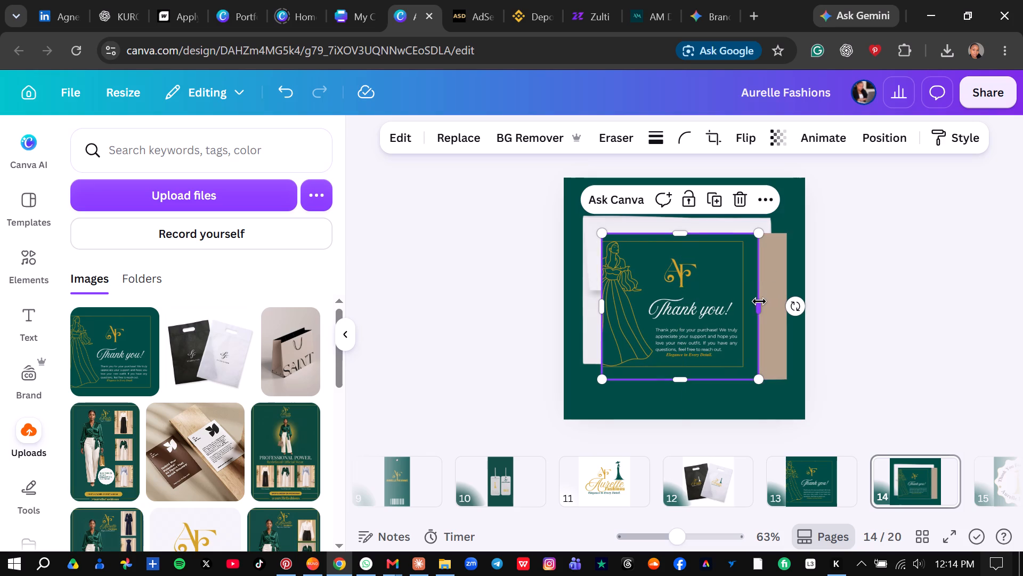
pyautogui.click(759, 304)
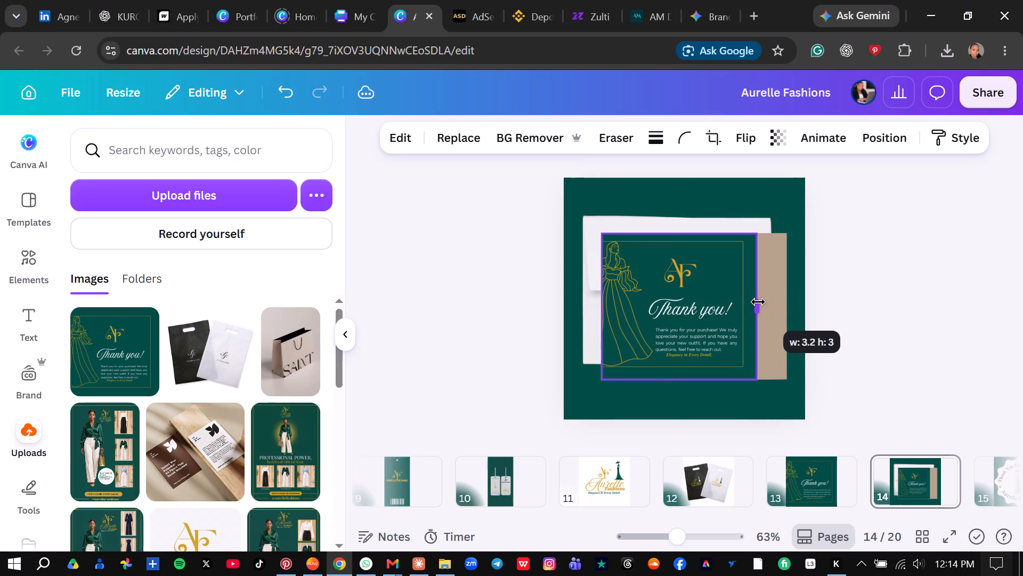
# Unlock the beige card and narrow it from its right side to match the thank-you image's width.
pyautogui.click(781, 320)
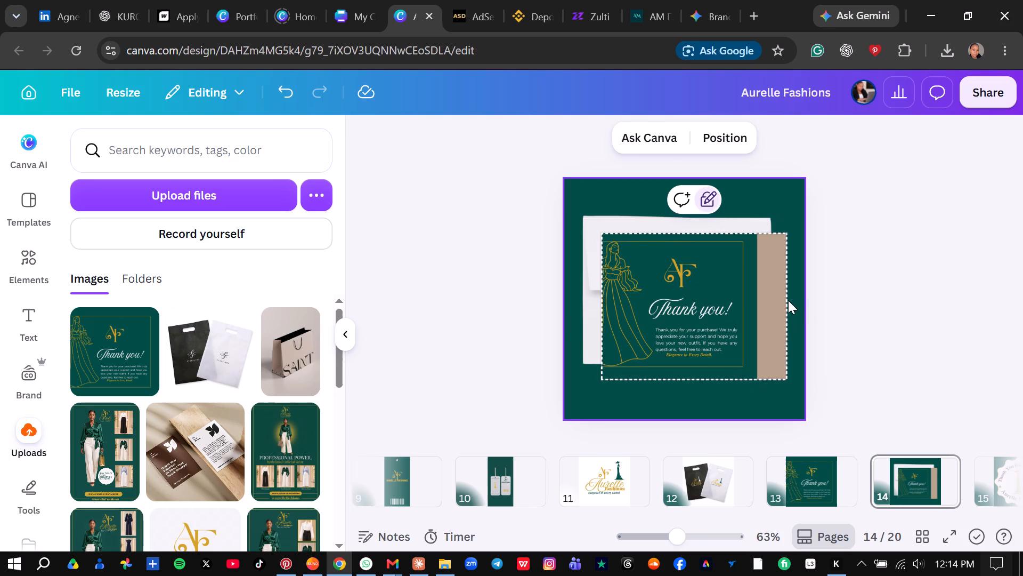
pyautogui.click(711, 202)
pyautogui.click(711, 202)
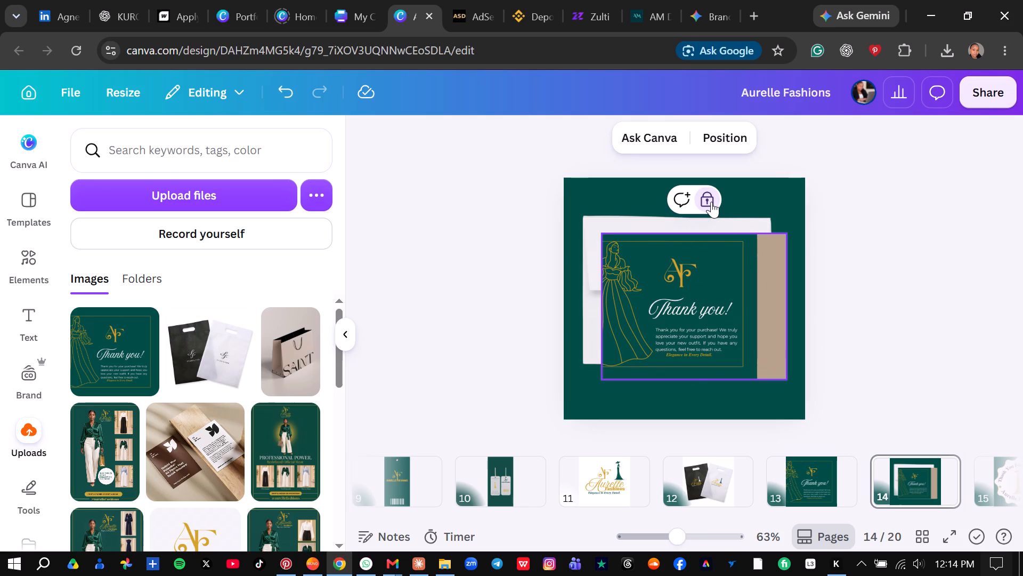
pyautogui.moveTo(786, 307); pyautogui.dragTo(765, 307)
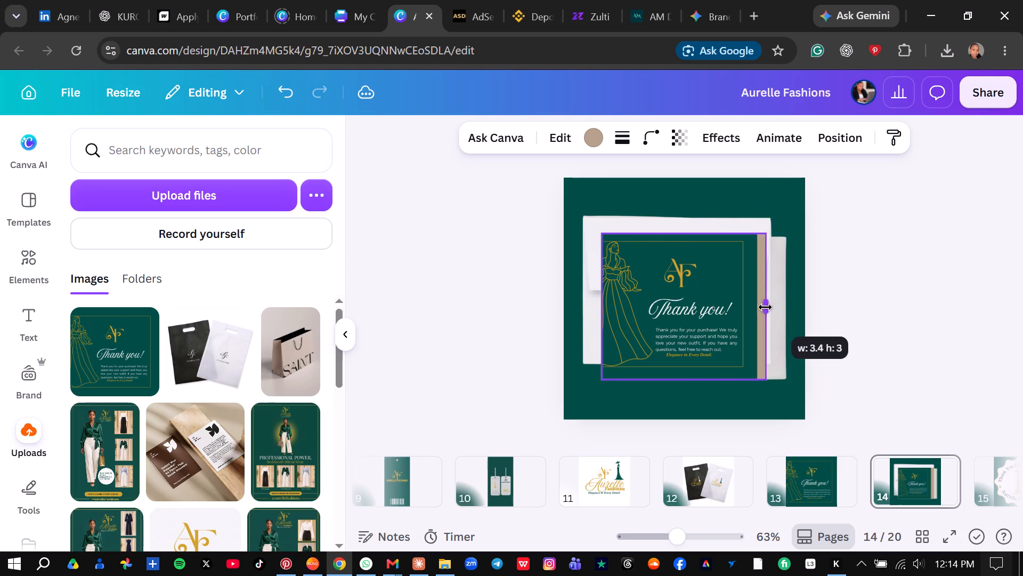
pyautogui.moveTo(765, 307); pyautogui.dragTo(758, 307)
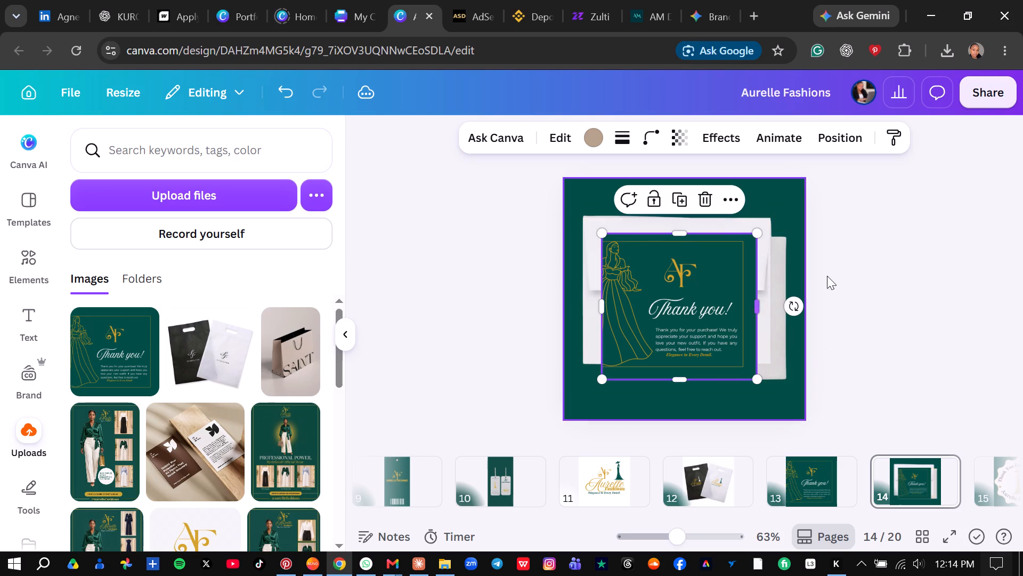
pyautogui.click(887, 273)
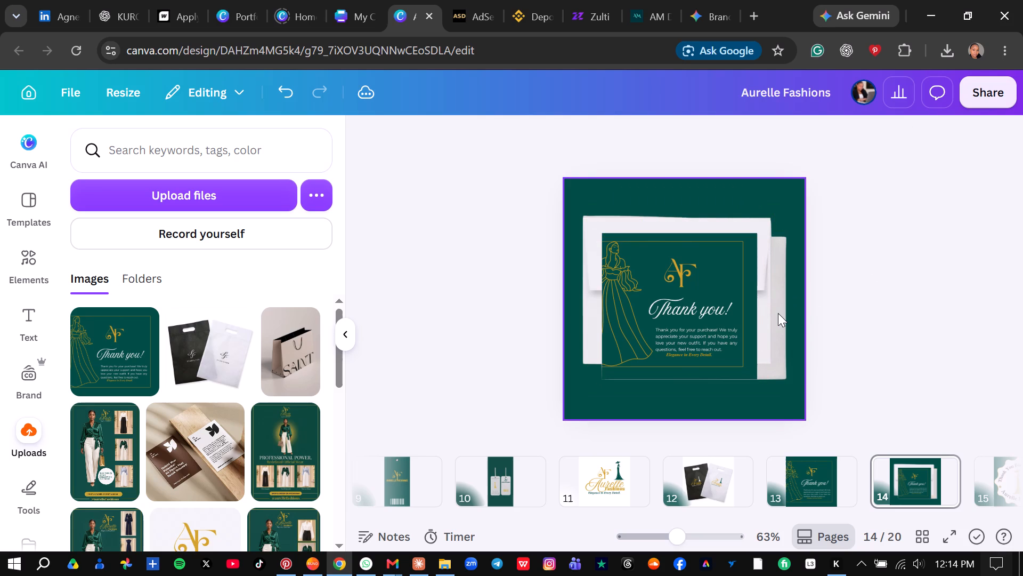
# Unlock the full-page background image and the white envelope image on page 14.
pyautogui.click(778, 314)
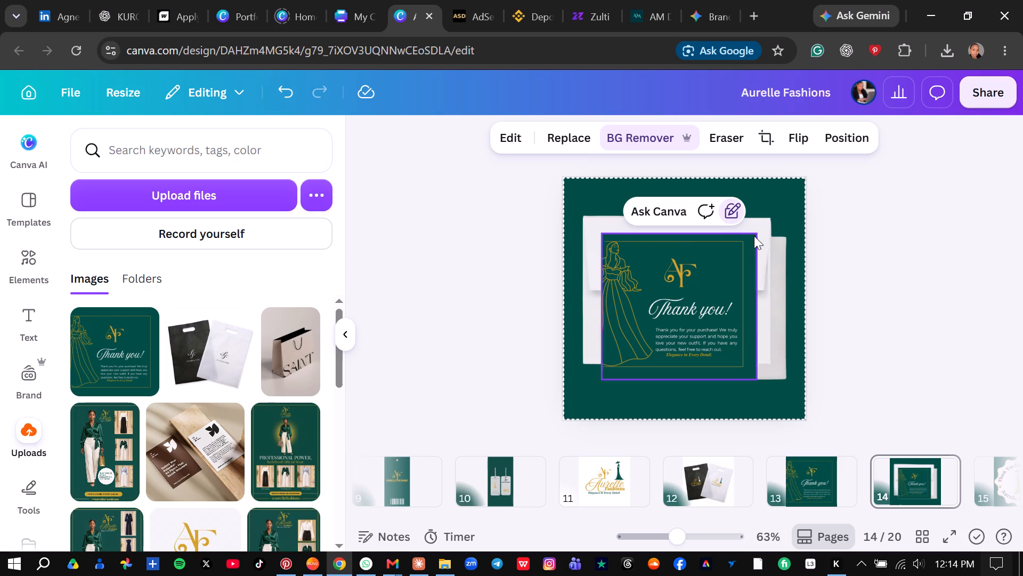
pyautogui.click(737, 212)
pyautogui.click(737, 212)
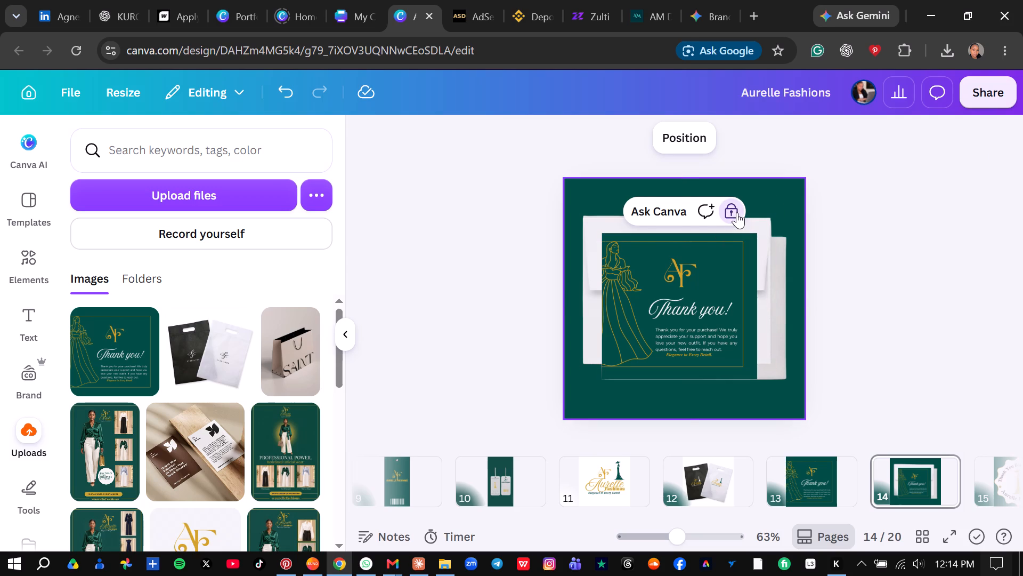
pyautogui.click(768, 288)
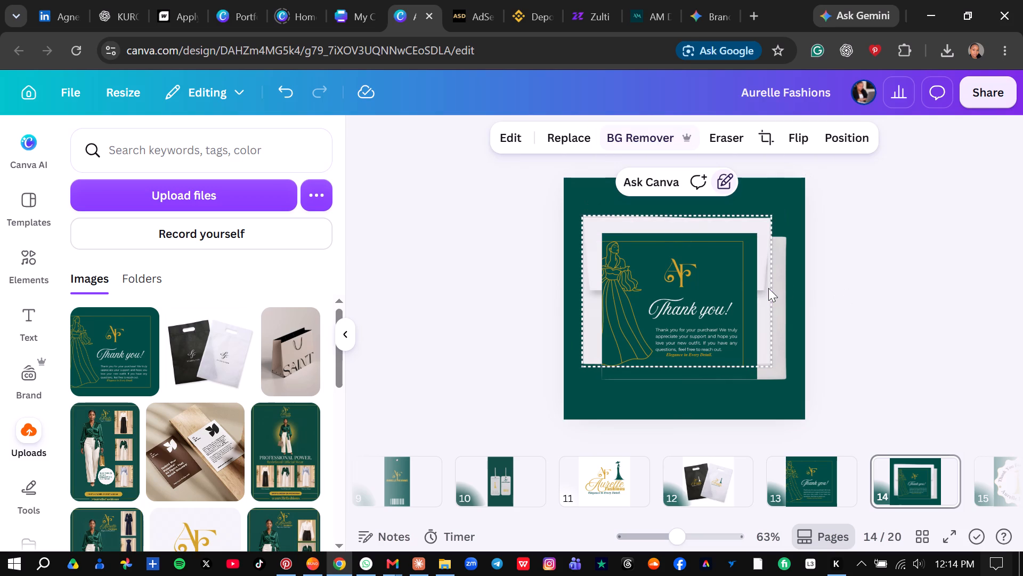
pyautogui.click(729, 179)
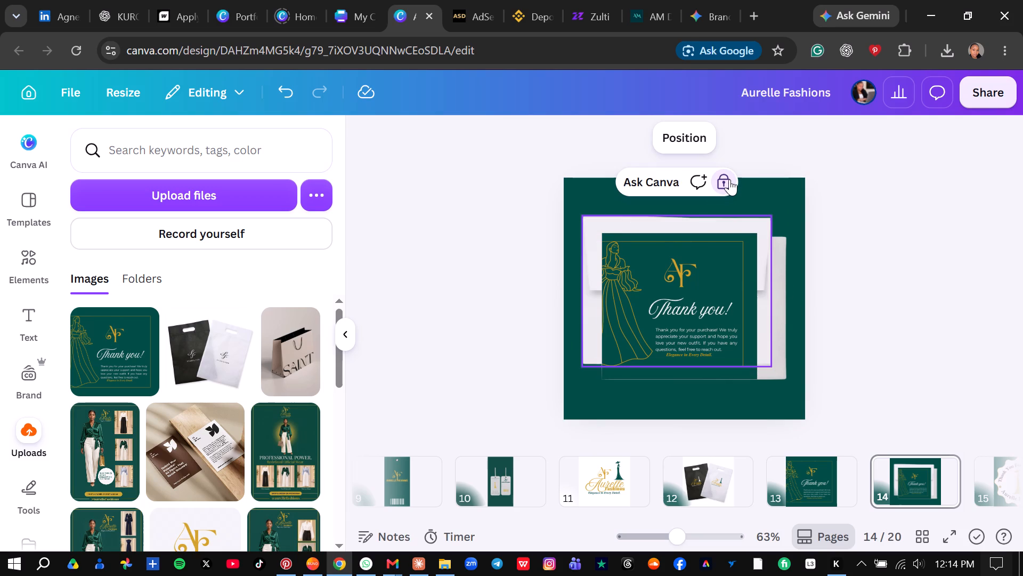
pyautogui.click(729, 179)
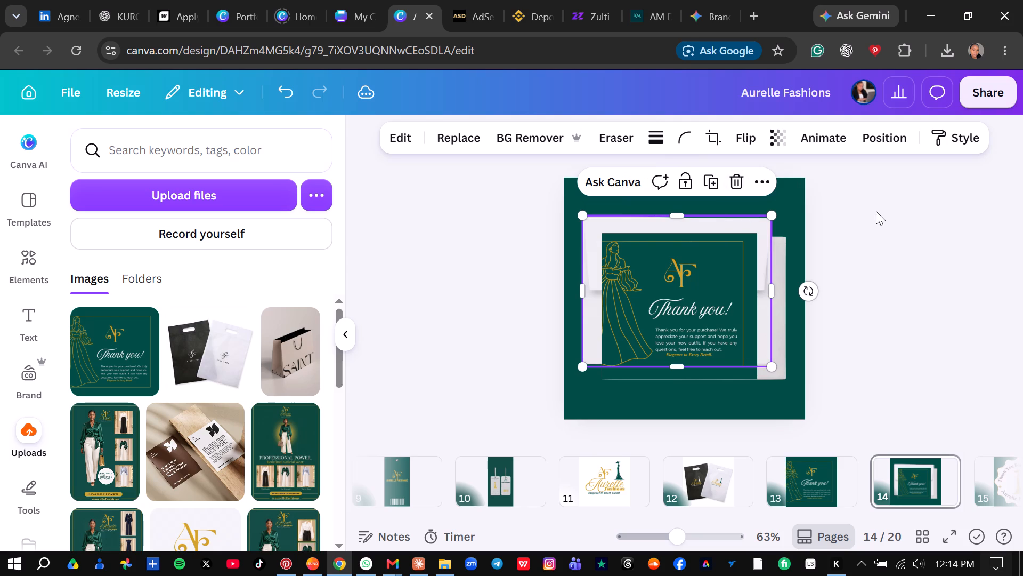
pyautogui.click(876, 211)
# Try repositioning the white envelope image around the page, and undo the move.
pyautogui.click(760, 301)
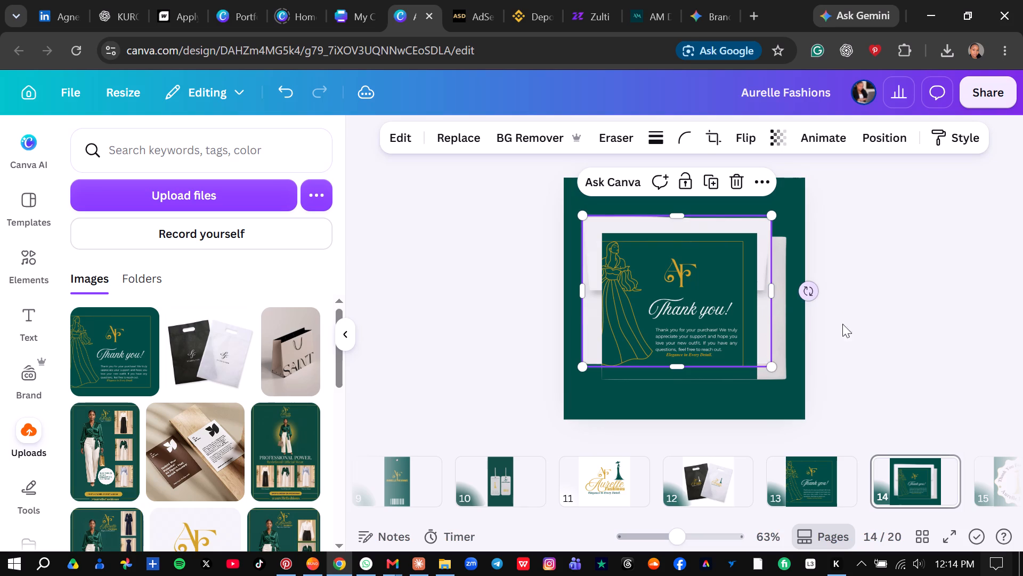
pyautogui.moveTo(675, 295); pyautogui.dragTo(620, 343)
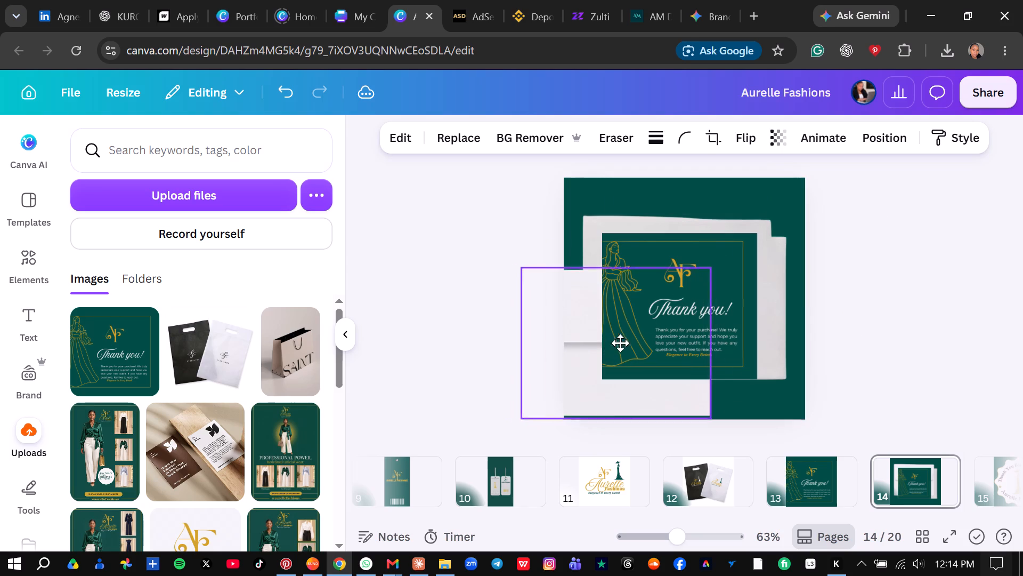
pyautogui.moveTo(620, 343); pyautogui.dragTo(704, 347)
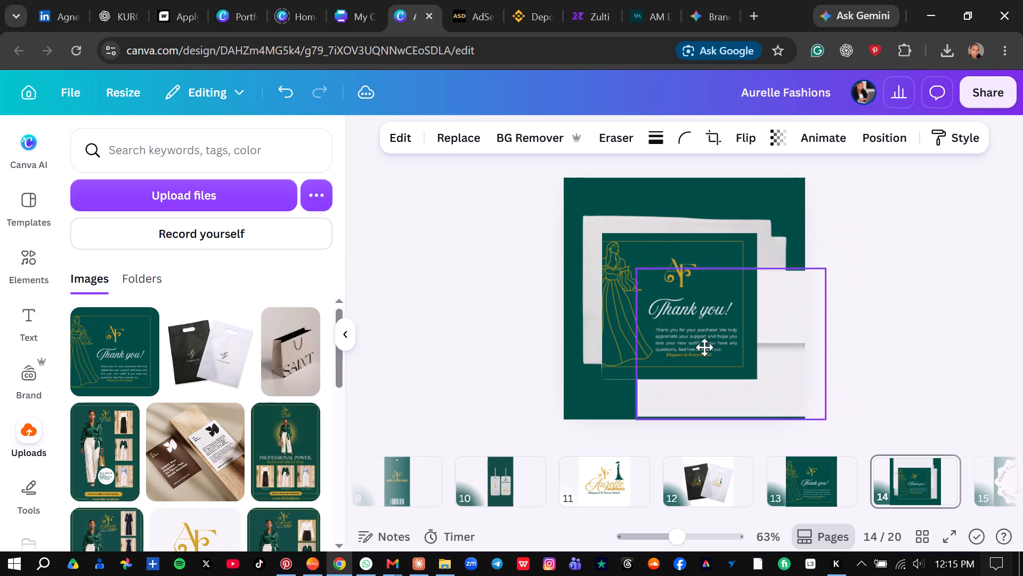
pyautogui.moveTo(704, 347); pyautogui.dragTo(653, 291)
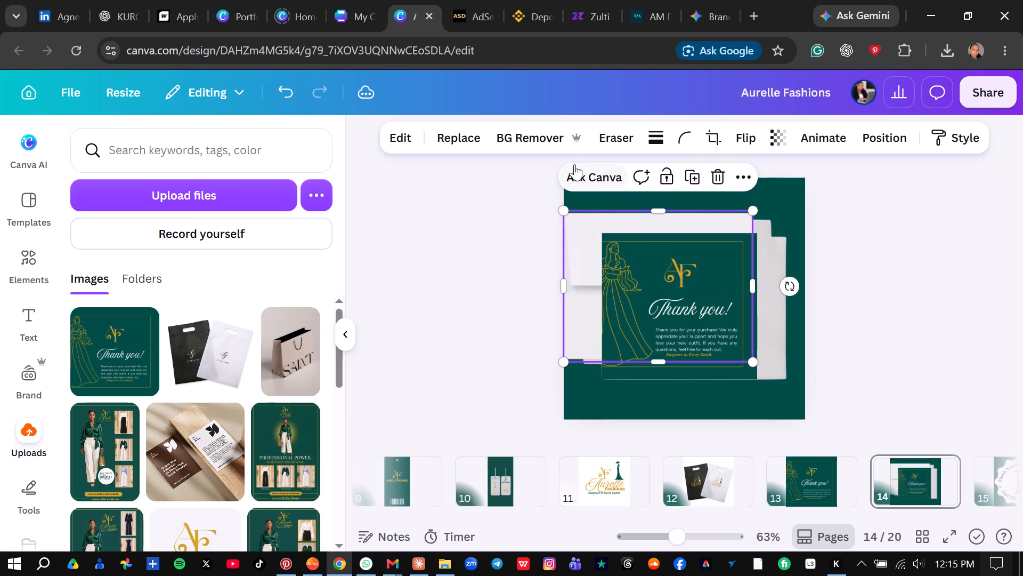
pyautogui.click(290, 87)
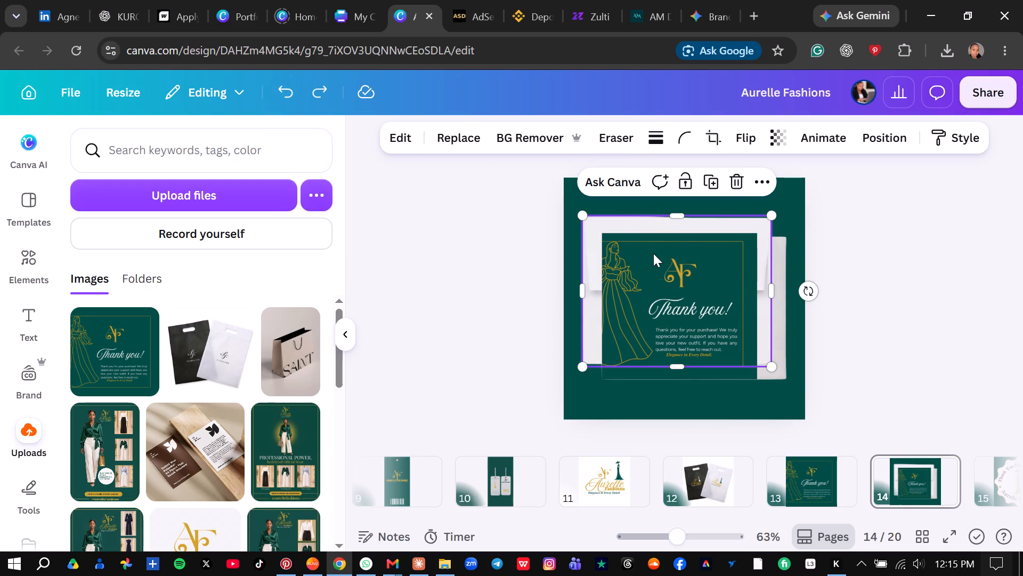
# Move the thank-you image over the page's top-right corner and the beige card over its top-left corner, clear of the envelope.
pyautogui.click(662, 273)
pyautogui.moveTo(662, 273); pyautogui.dragTo(606, 265)
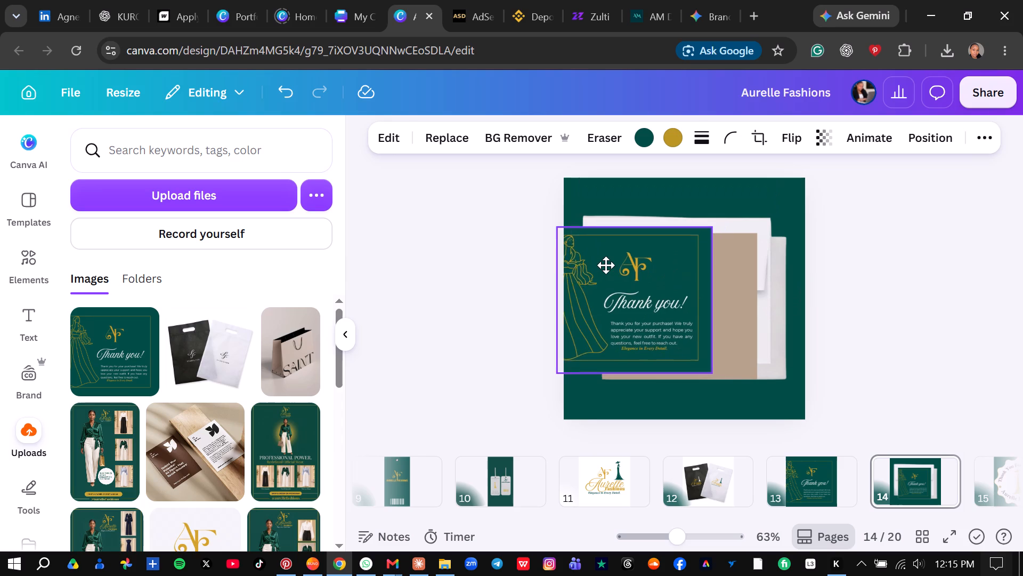
pyautogui.moveTo(606, 265); pyautogui.dragTo(748, 180)
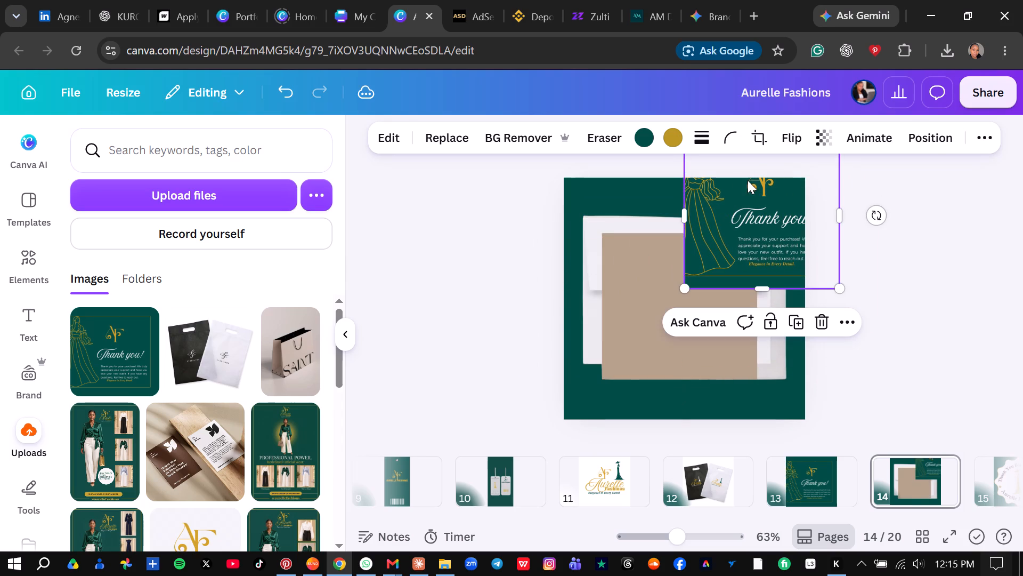
pyautogui.moveTo(634, 285); pyautogui.dragTo(507, 215)
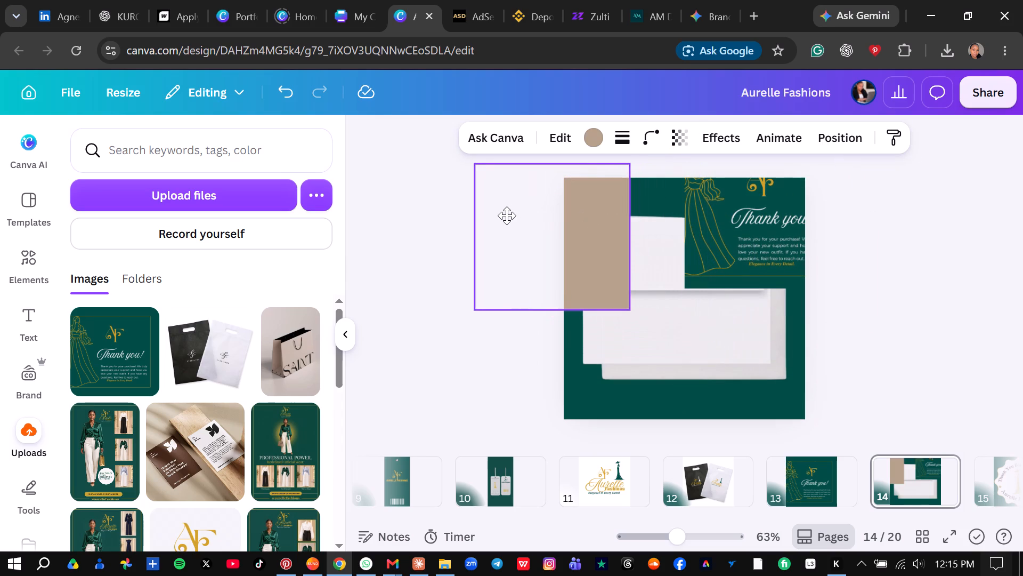
pyautogui.moveTo(507, 215); pyautogui.dragTo(506, 215)
# Move the white envelope image up past the page's top edge, flush with the page's left edge.
pyautogui.moveTo(662, 298); pyautogui.dragTo(680, 303)
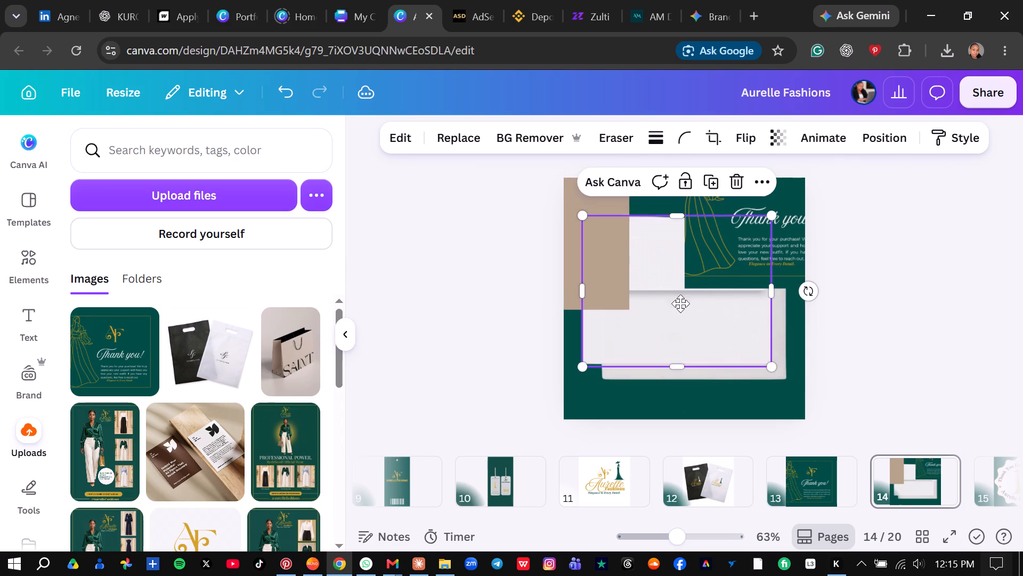
pyautogui.moveTo(680, 303); pyautogui.dragTo(510, 301)
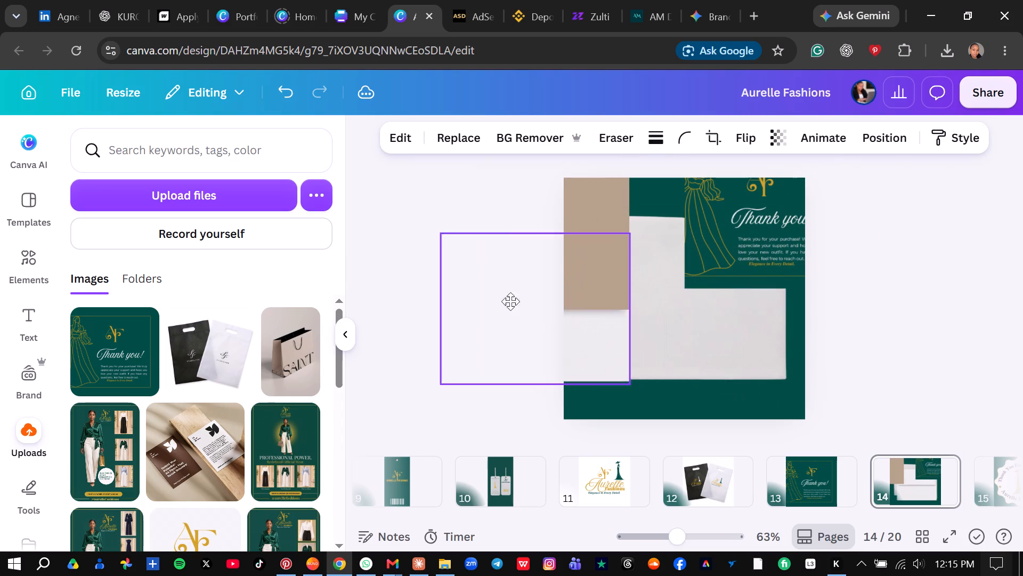
pyautogui.moveTo(510, 301); pyautogui.dragTo(642, 233)
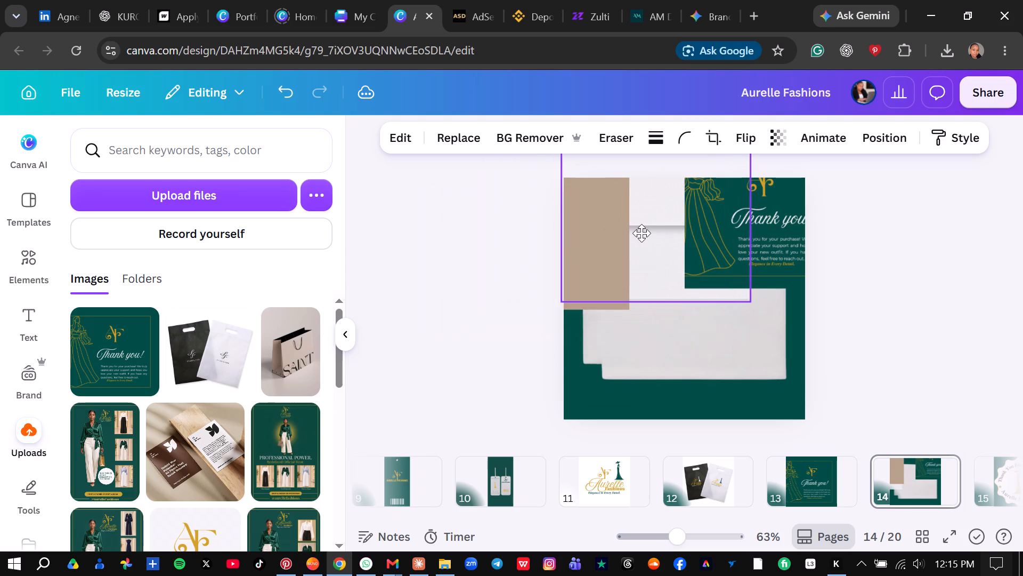
pyautogui.moveTo(642, 233); pyautogui.dragTo(642, 233)
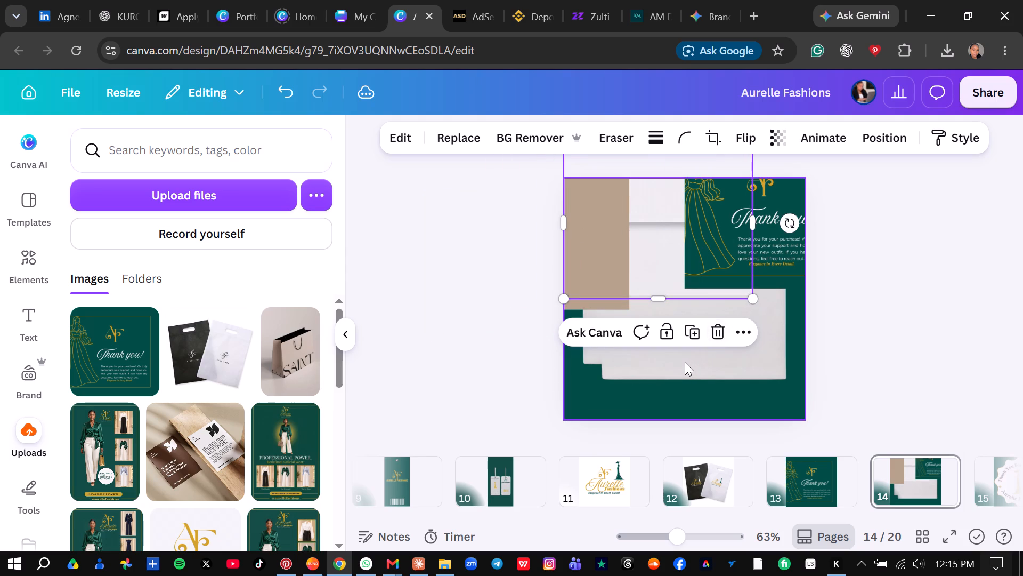
# Delete the full-page background image showing the stacked white envelopes from page 14.
pyautogui.click(685, 362)
pyautogui.moveTo(683, 337); pyautogui.dragTo(612, 425)
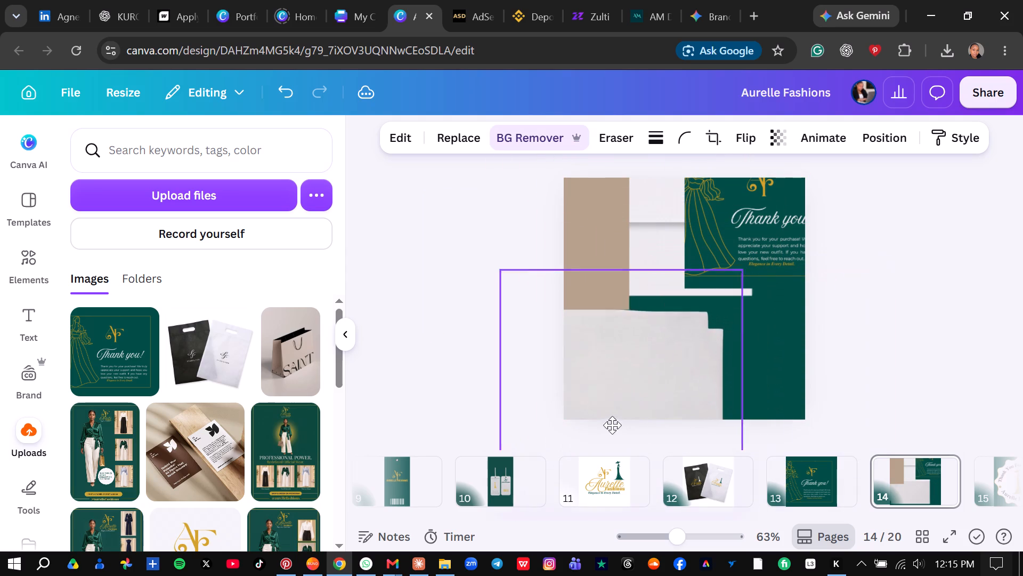
pyautogui.moveTo(612, 425); pyautogui.dragTo(708, 391)
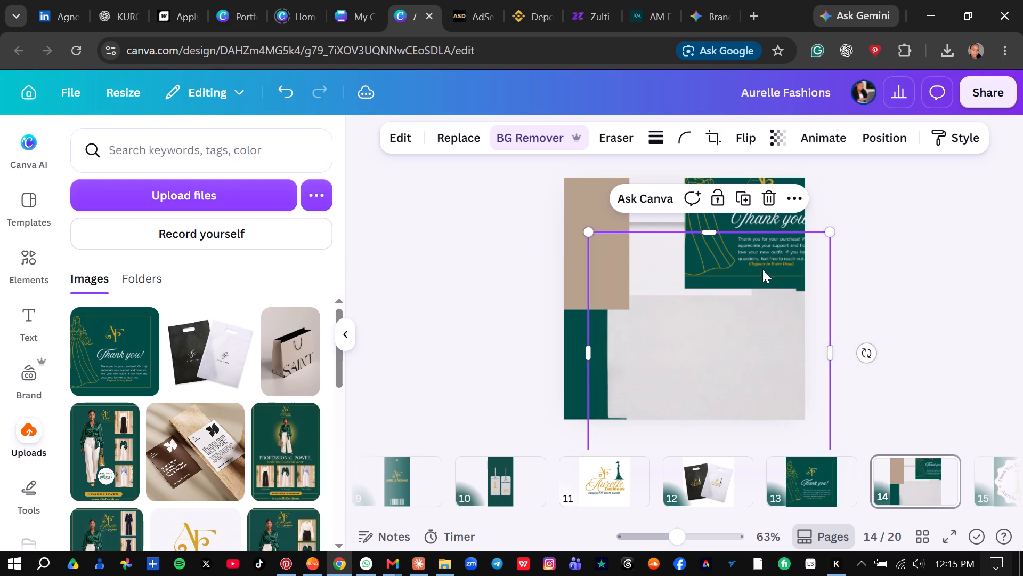
pyautogui.click(770, 203)
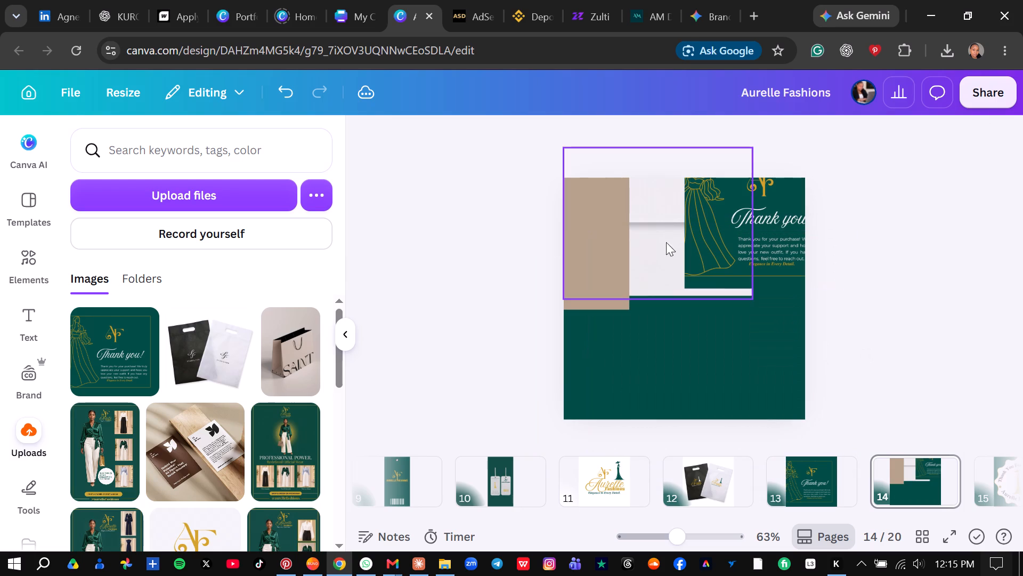
# Move the white envelope image down to the page's lower middle and centre the beige card over it.
pyautogui.moveTo(660, 241); pyautogui.dragTo(693, 326)
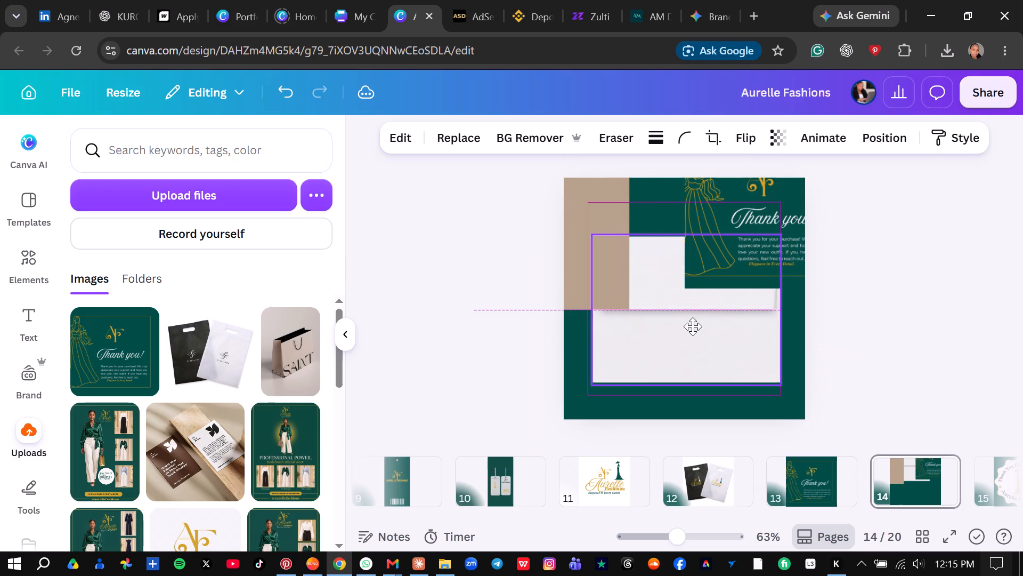
pyautogui.moveTo(693, 326); pyautogui.dragTo(692, 326)
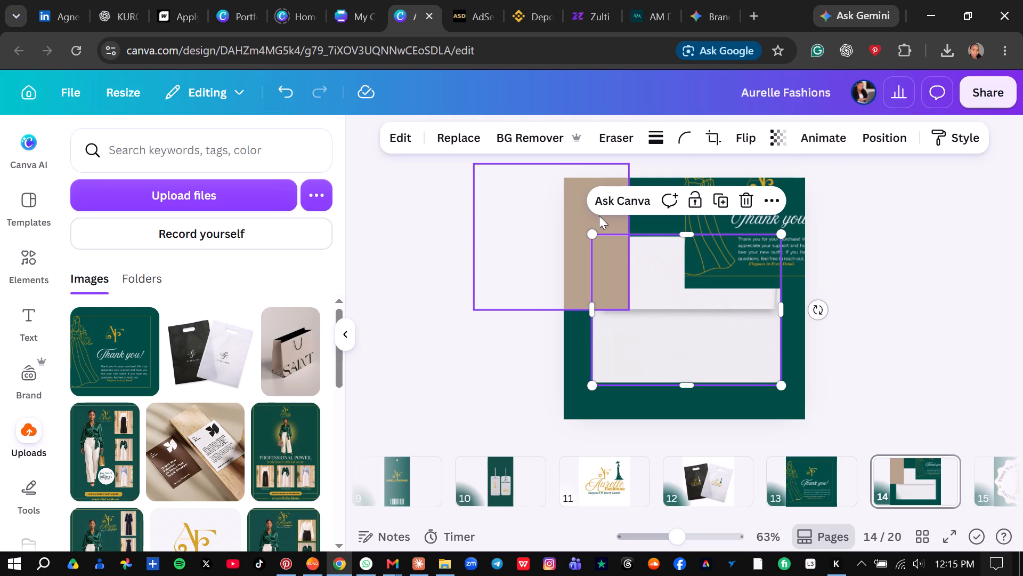
pyautogui.moveTo(592, 215); pyautogui.dragTo(734, 291)
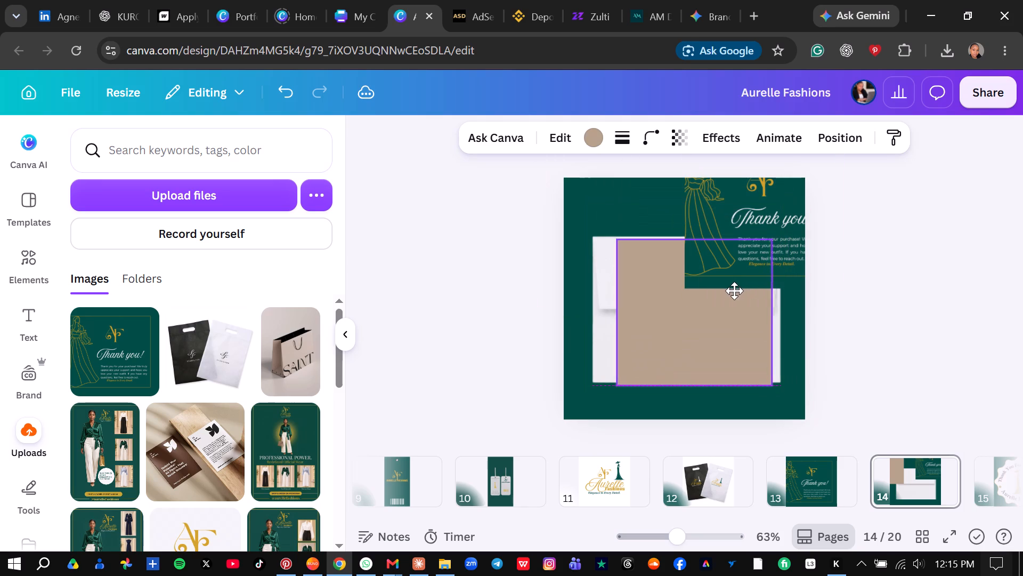
pyautogui.moveTo(734, 291); pyautogui.dragTo(732, 292)
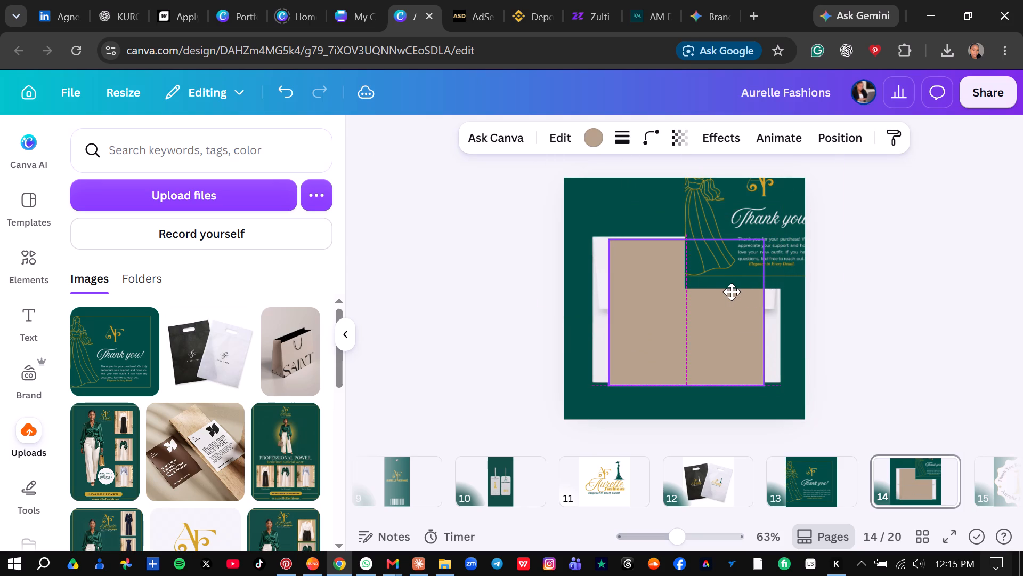
pyautogui.moveTo(732, 292); pyautogui.dragTo(729, 290)
pyautogui.moveTo(729, 290); pyautogui.dragTo(728, 290)
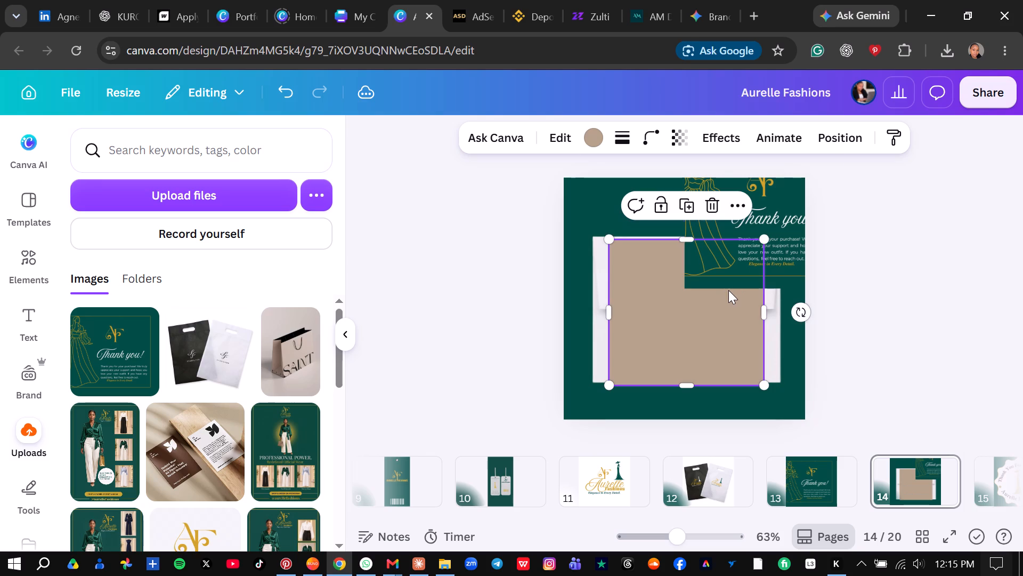
# Move the thank-you image onto the envelope so that it exactly covers the centred beige card.
pyautogui.moveTo(778, 219); pyautogui.dragTo(772, 214)
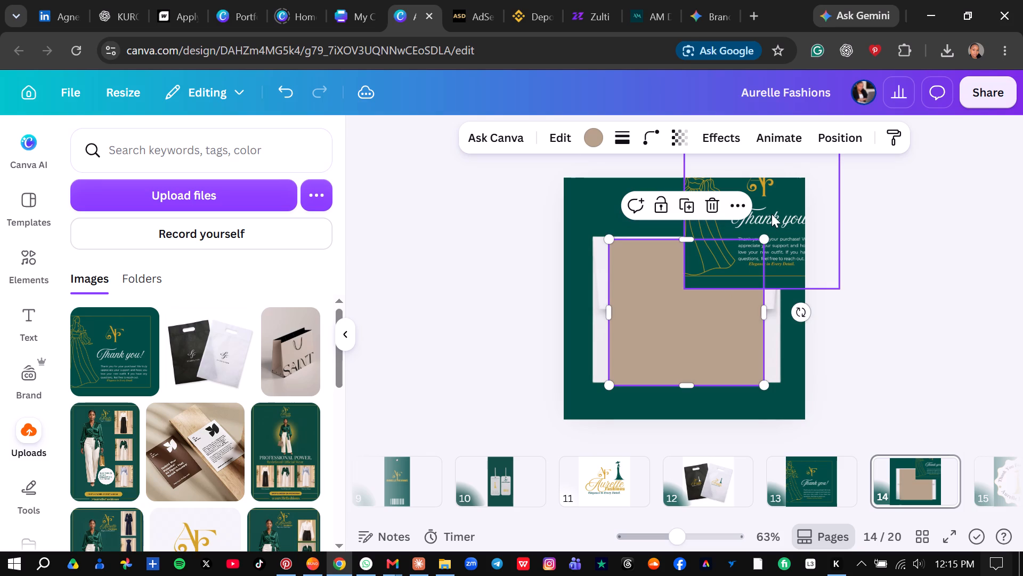
pyautogui.moveTo(772, 214); pyautogui.dragTo(773, 213)
pyautogui.click(773, 213)
pyautogui.moveTo(773, 213); pyautogui.dragTo(769, 213)
pyautogui.moveTo(769, 213); pyautogui.dragTo(740, 219)
pyautogui.moveTo(740, 219); pyautogui.dragTo(657, 328)
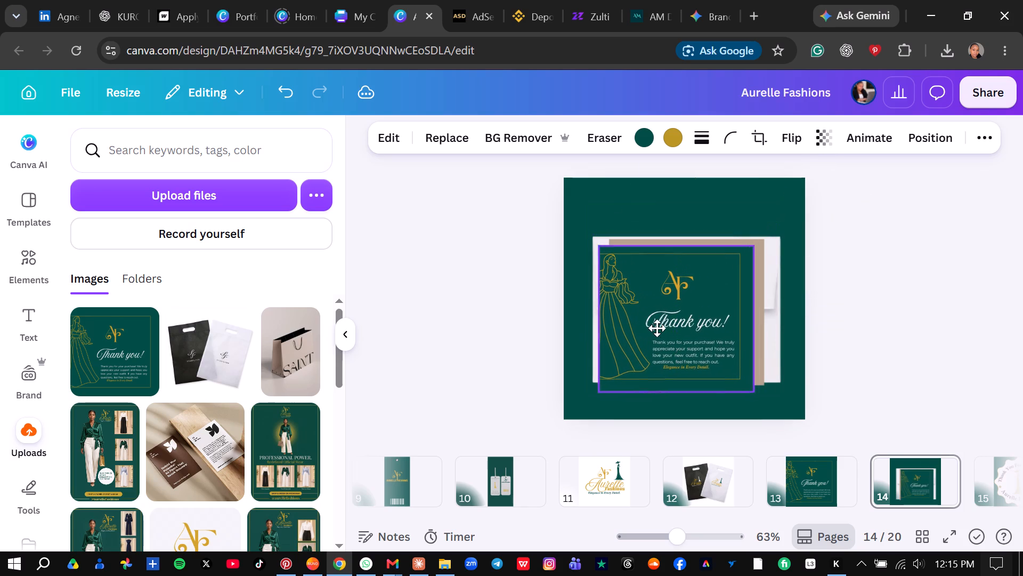
pyautogui.moveTo(657, 328); pyautogui.dragTo(671, 324)
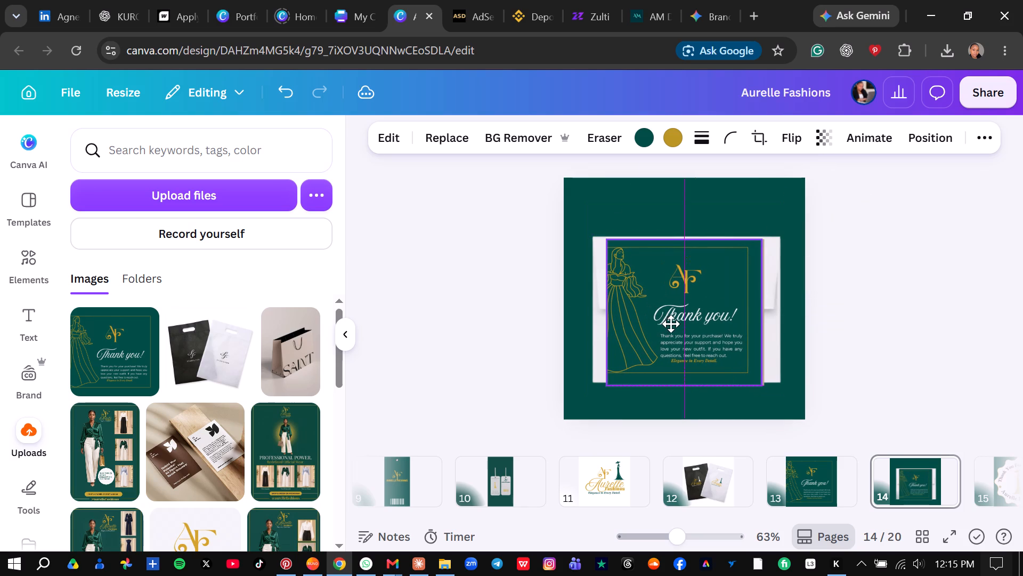
pyautogui.moveTo(671, 324); pyautogui.dragTo(672, 324)
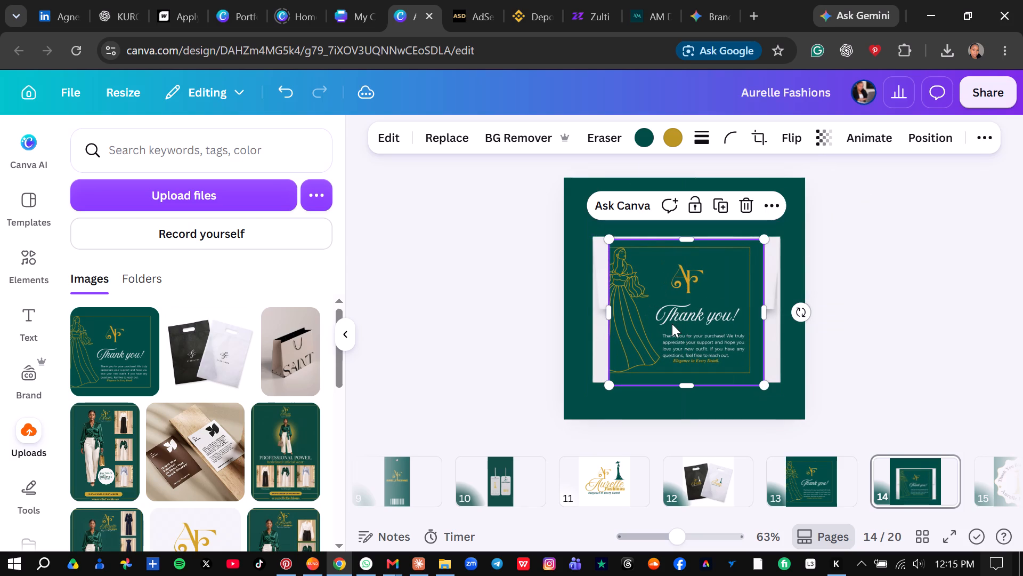
pyautogui.click(887, 268)
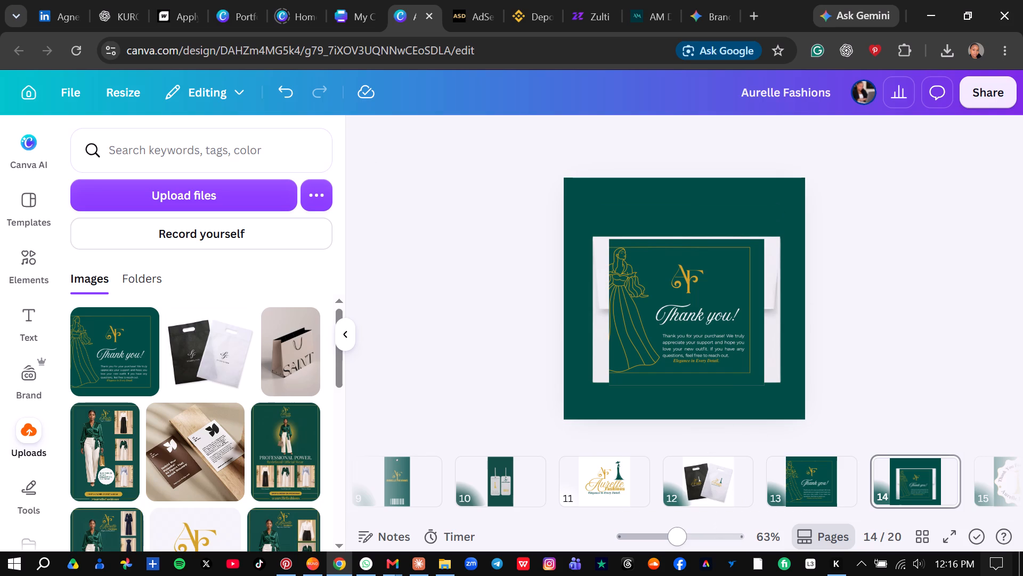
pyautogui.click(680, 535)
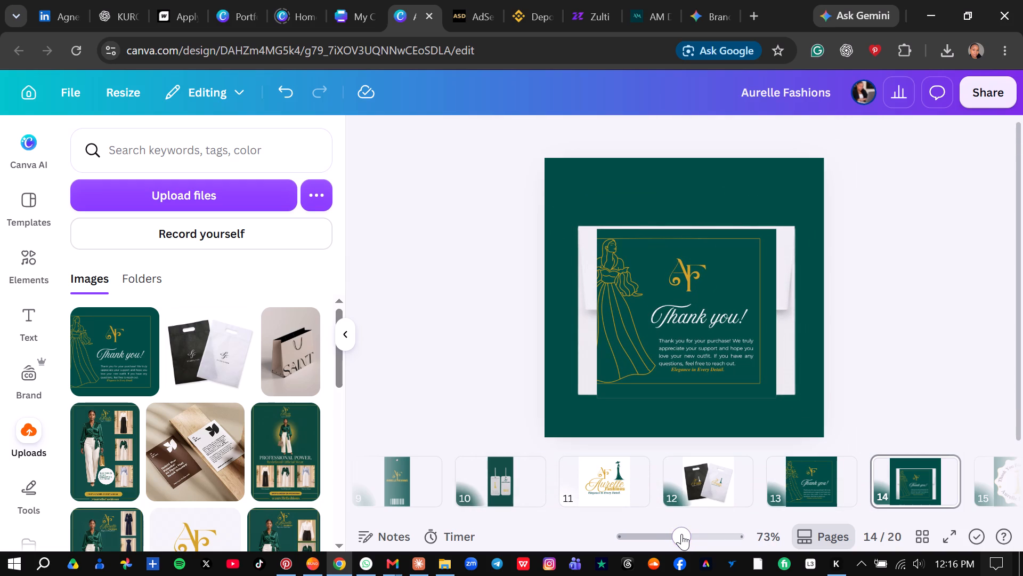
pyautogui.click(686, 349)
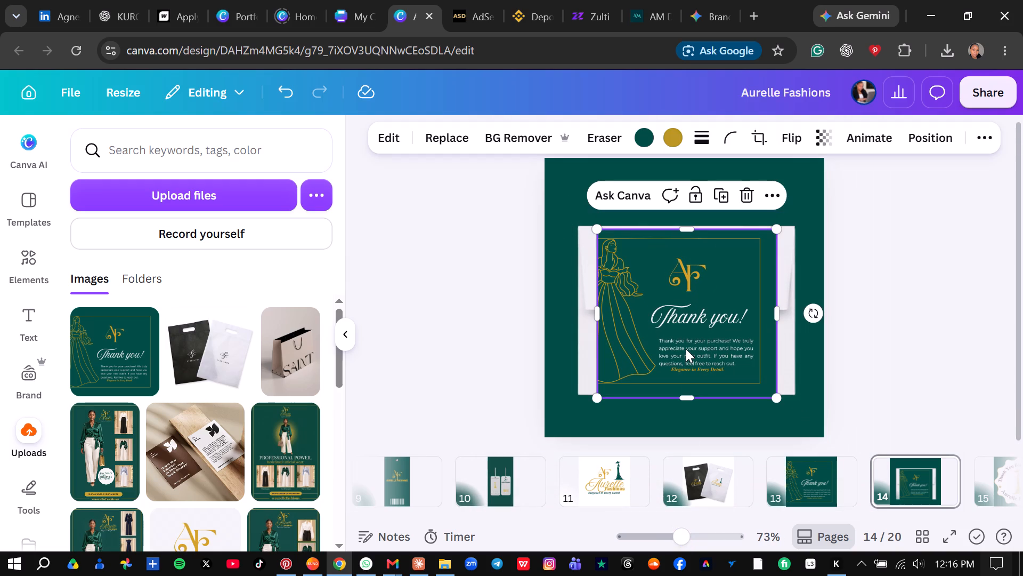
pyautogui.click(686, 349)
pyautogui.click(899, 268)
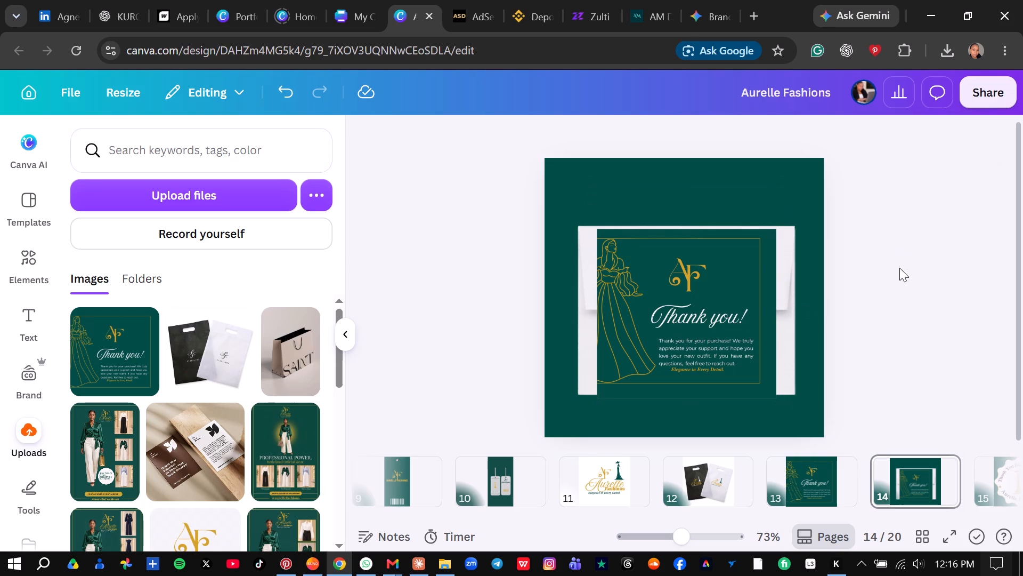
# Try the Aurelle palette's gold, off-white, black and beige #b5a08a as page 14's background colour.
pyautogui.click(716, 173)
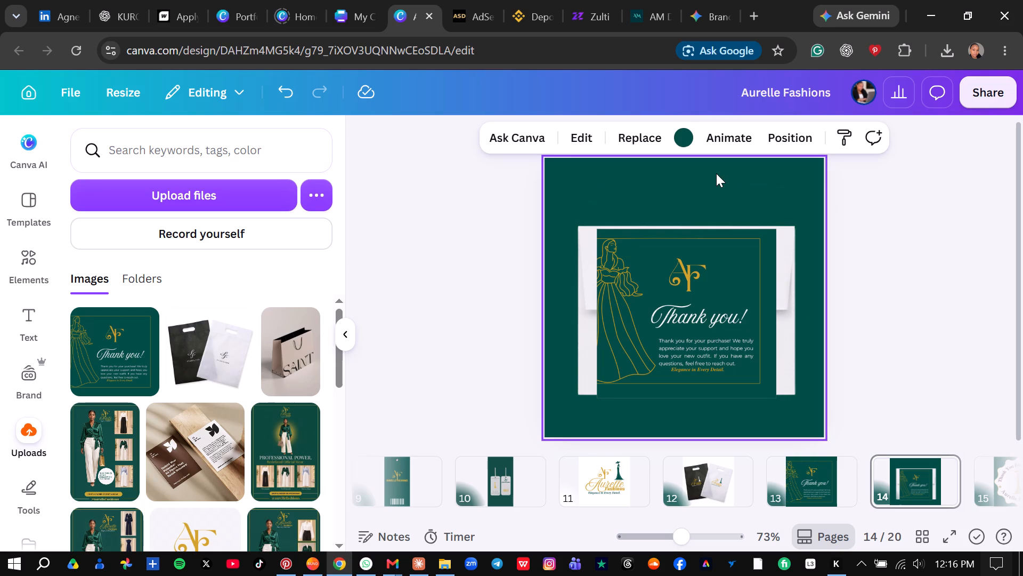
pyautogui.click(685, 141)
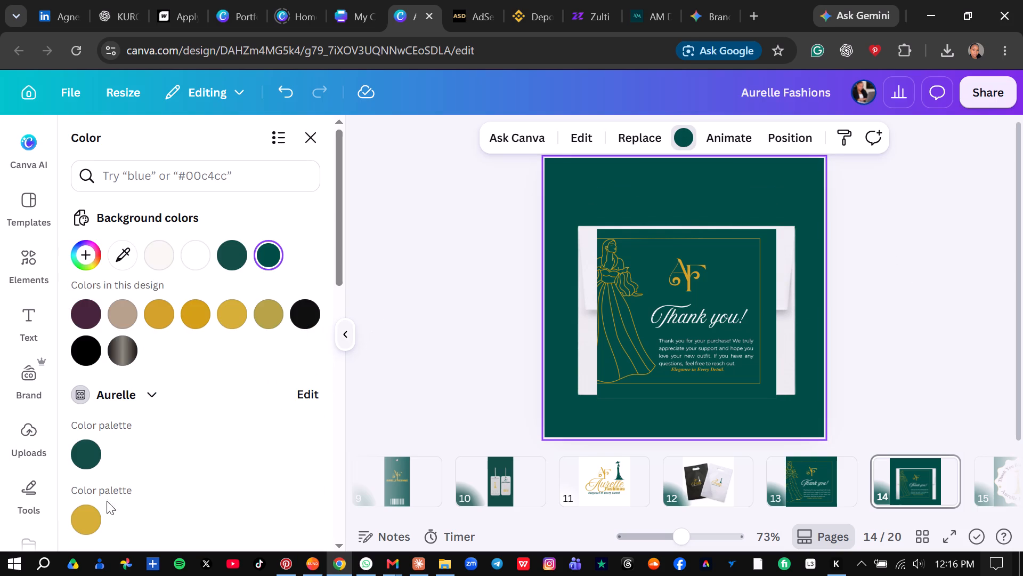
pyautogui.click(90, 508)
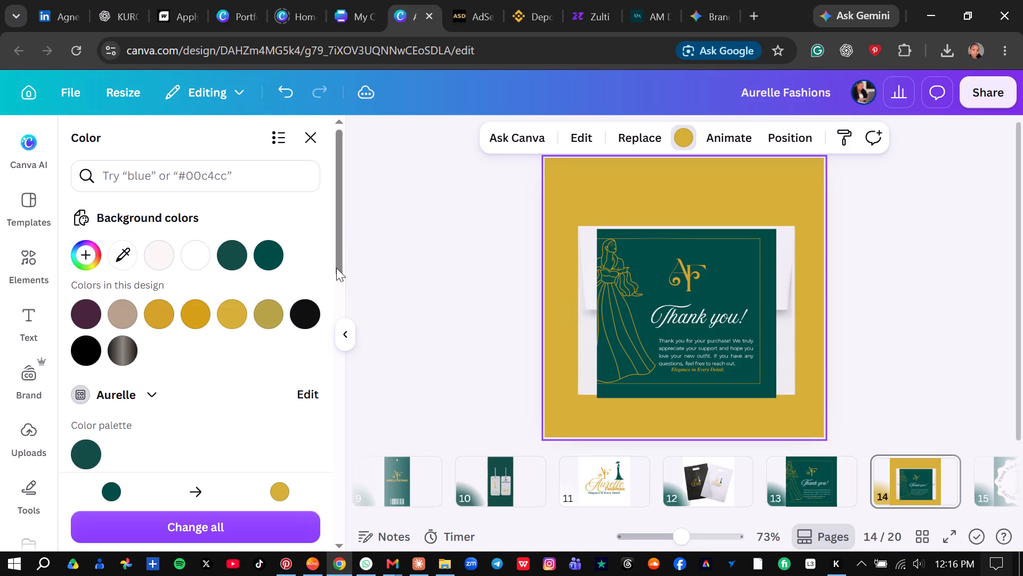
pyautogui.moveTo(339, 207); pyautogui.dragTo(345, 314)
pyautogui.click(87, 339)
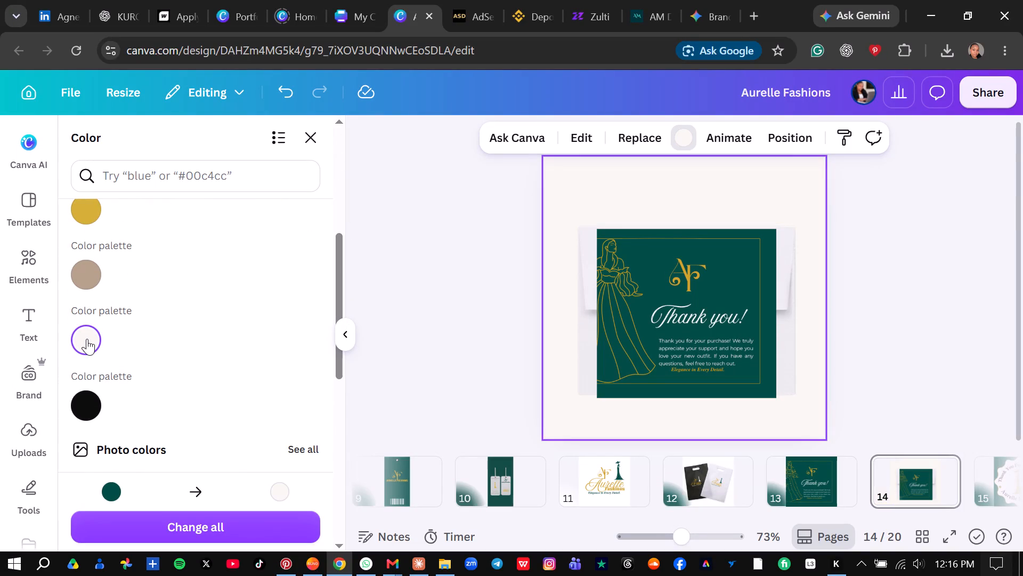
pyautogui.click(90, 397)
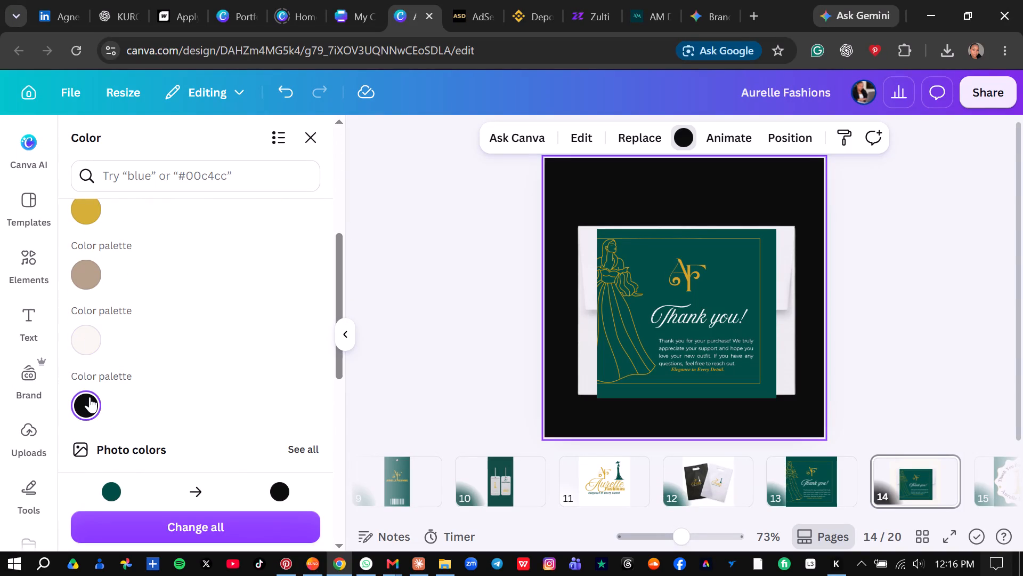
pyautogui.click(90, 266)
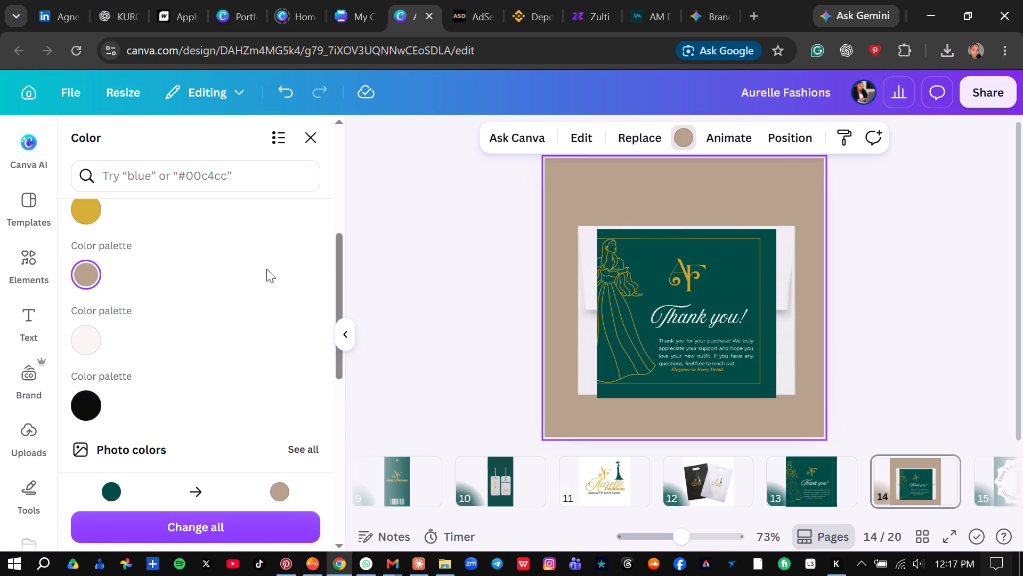
# Set page 14's background colour to the Aurelle palette's dark green.
pyautogui.moveTo(344, 257); pyautogui.dragTo(337, 220)
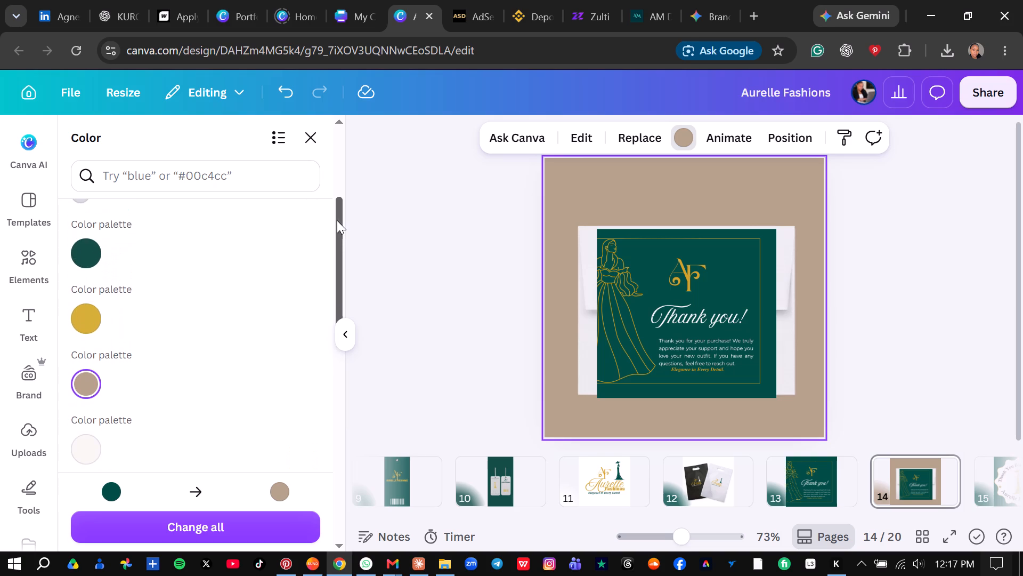
pyautogui.click(86, 262)
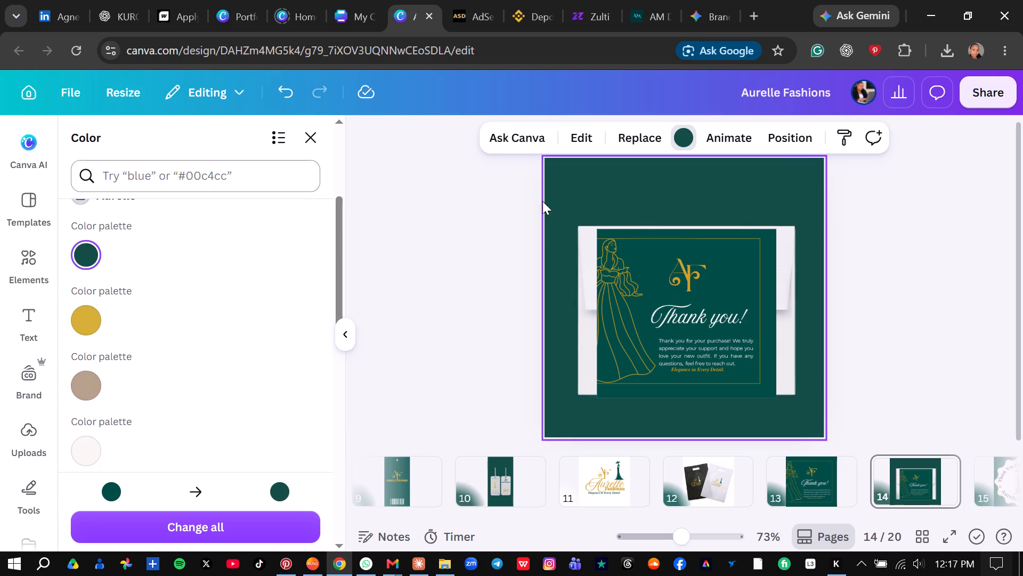
# Add another copy of the uploaded thank-you image to page 14 and move it over the page's bottom-left corner.
pyautogui.click(627, 271)
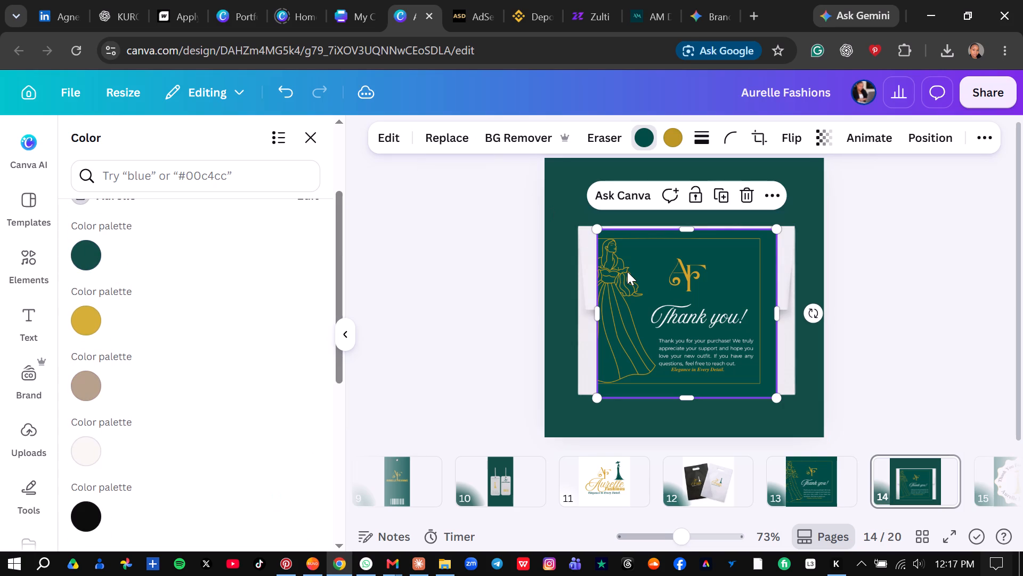
pyautogui.click(638, 142)
pyautogui.click(82, 382)
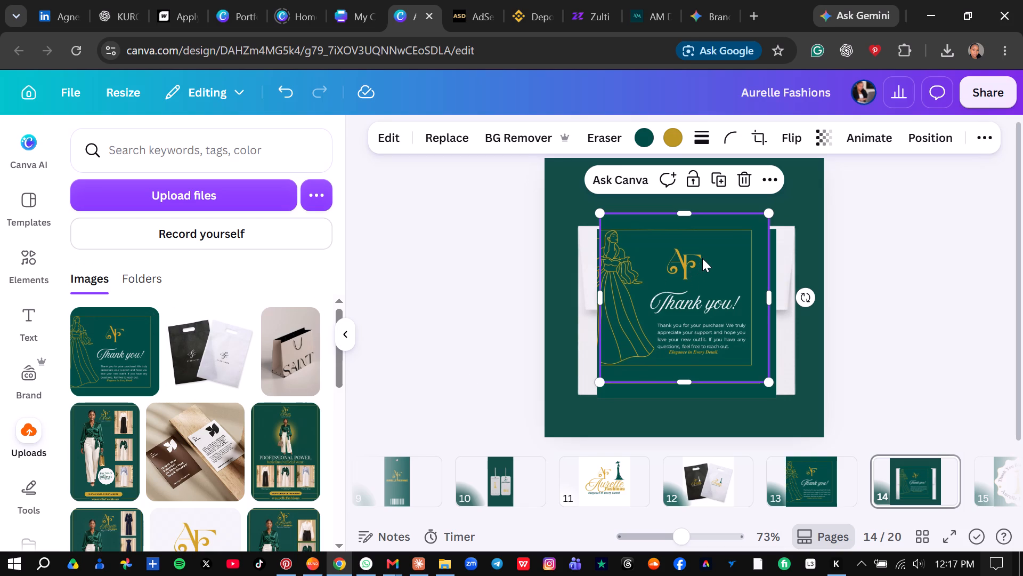
pyautogui.moveTo(702, 258); pyautogui.dragTo(684, 275)
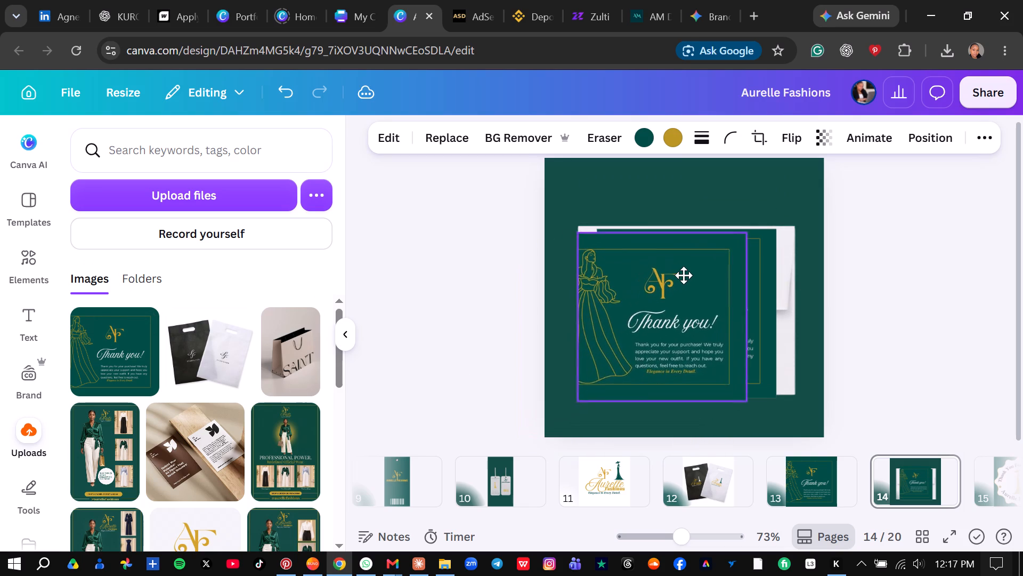
pyautogui.moveTo(684, 275); pyautogui.dragTo(578, 339)
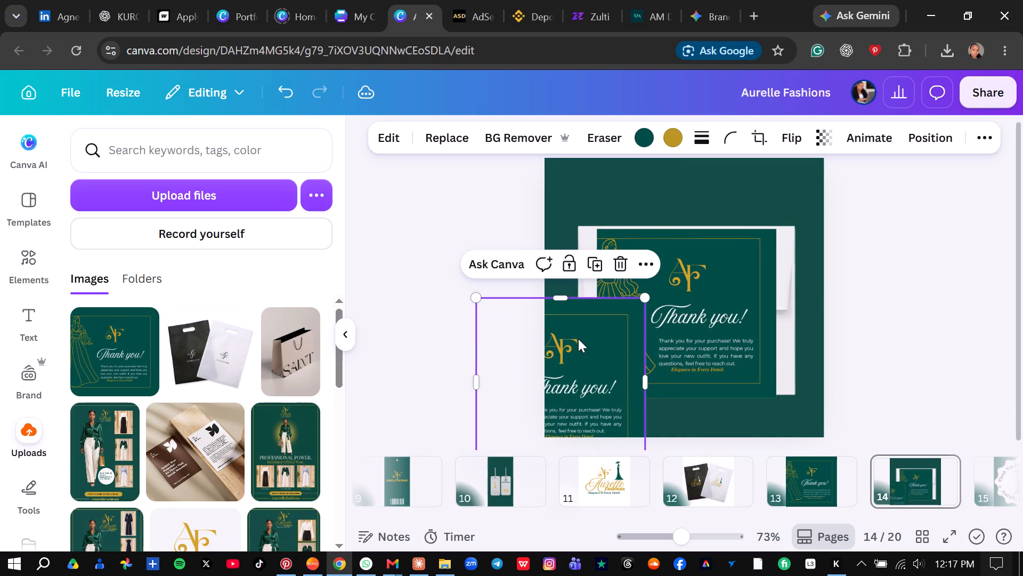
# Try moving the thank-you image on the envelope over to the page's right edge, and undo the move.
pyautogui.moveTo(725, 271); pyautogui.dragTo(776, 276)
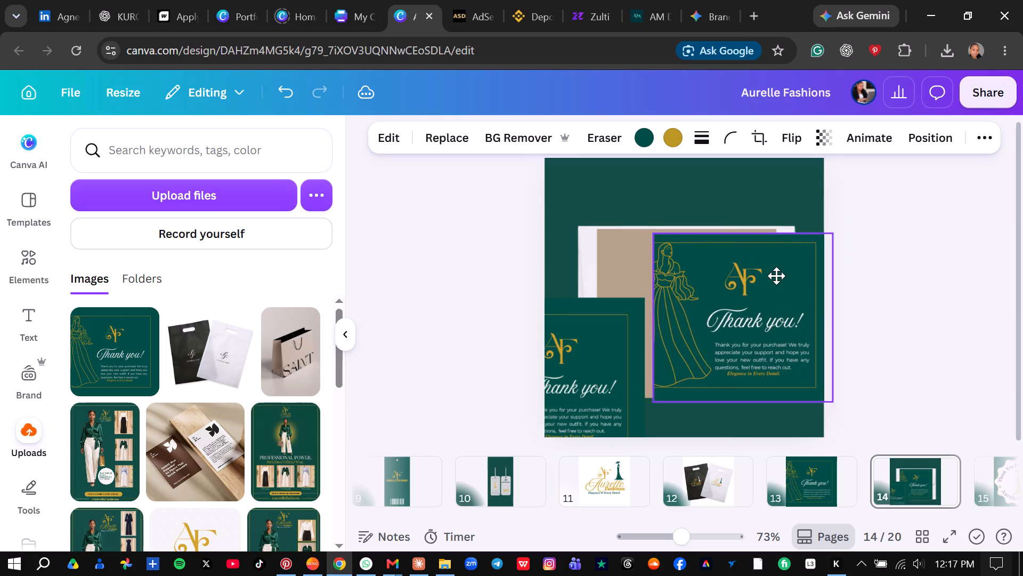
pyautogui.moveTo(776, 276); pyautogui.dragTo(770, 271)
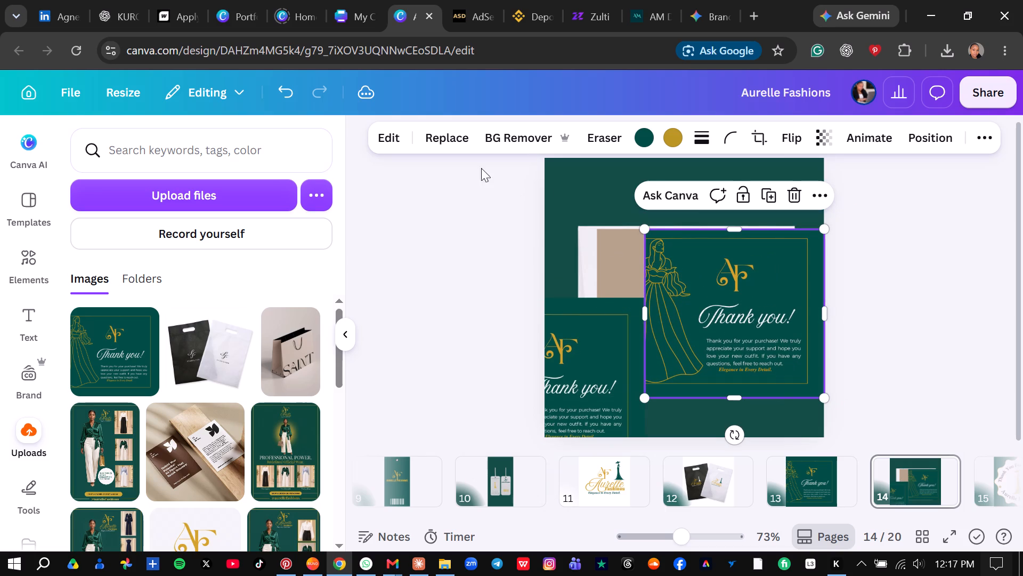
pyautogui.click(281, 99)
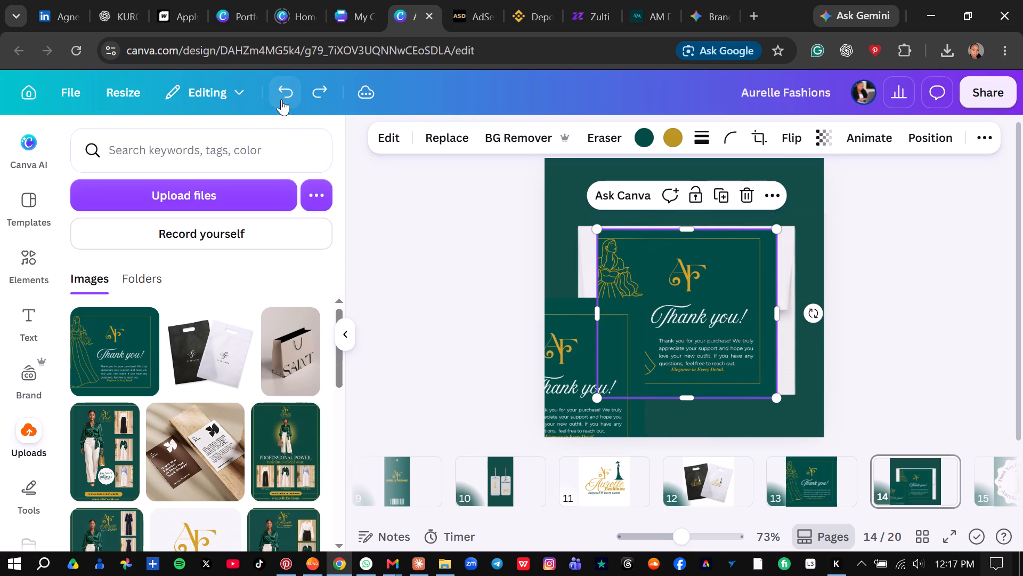
# Delete the extra copy of the thank-you image over page 14's bottom-left corner.
pyautogui.click(564, 343)
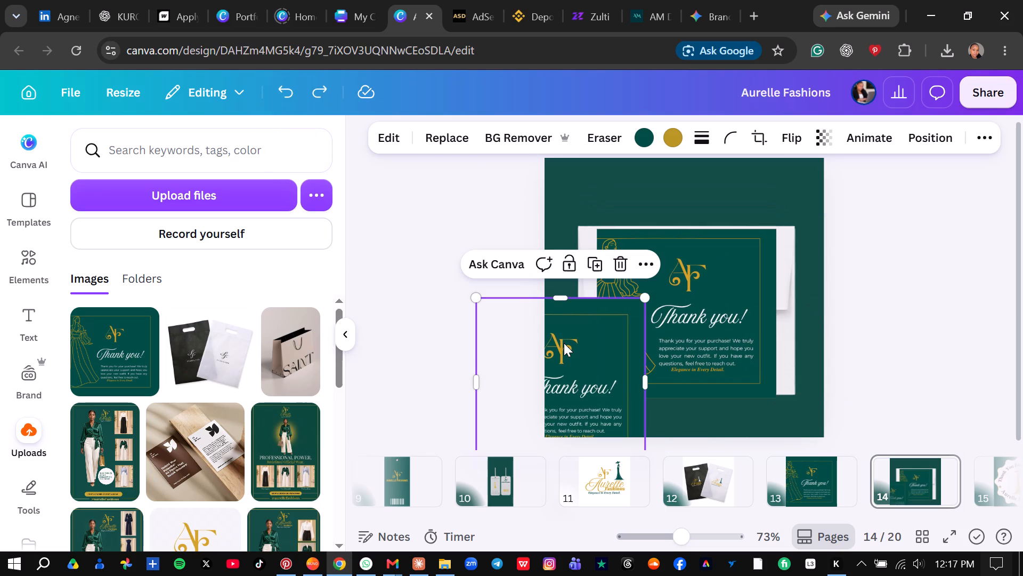
pyautogui.click(625, 265)
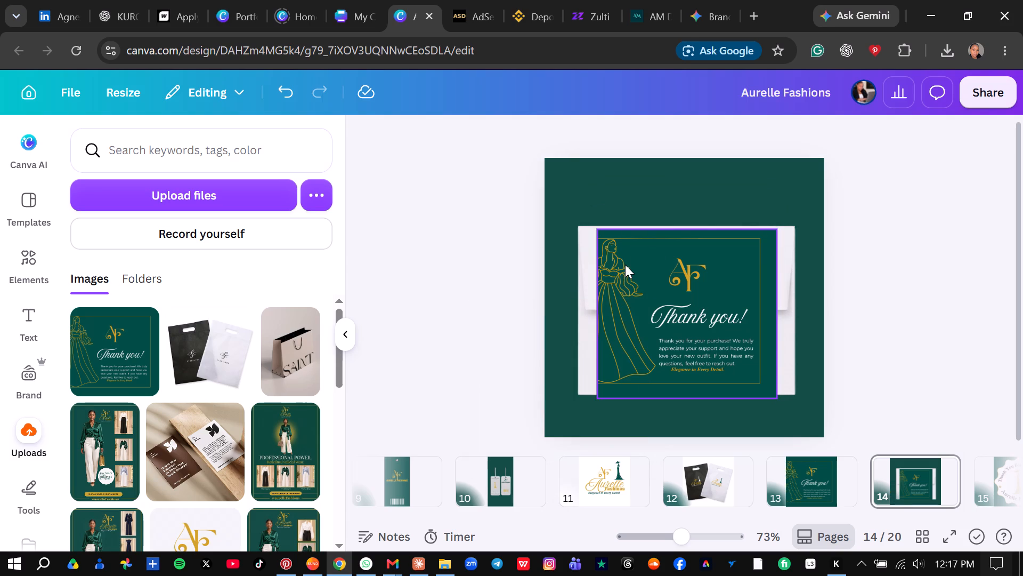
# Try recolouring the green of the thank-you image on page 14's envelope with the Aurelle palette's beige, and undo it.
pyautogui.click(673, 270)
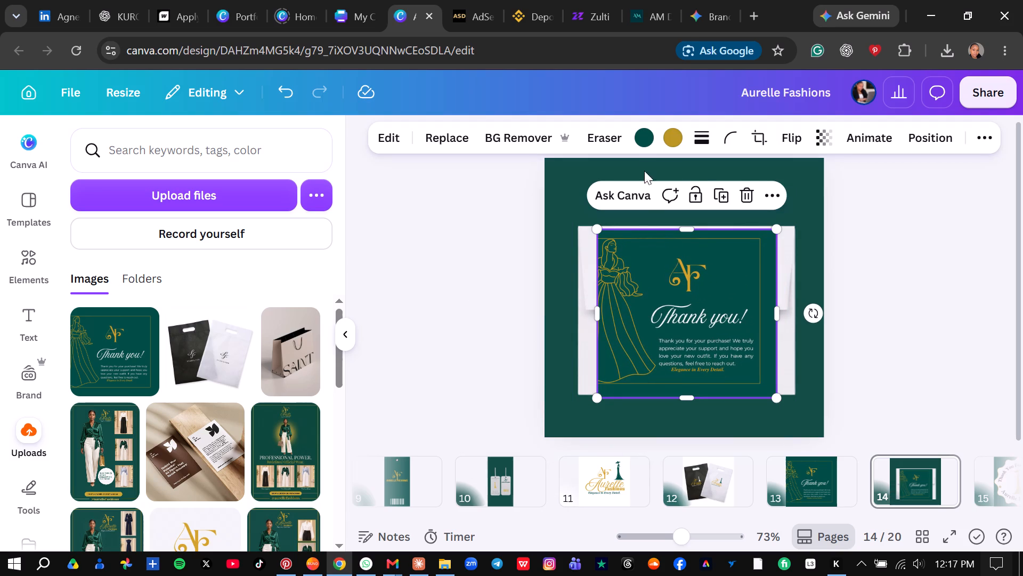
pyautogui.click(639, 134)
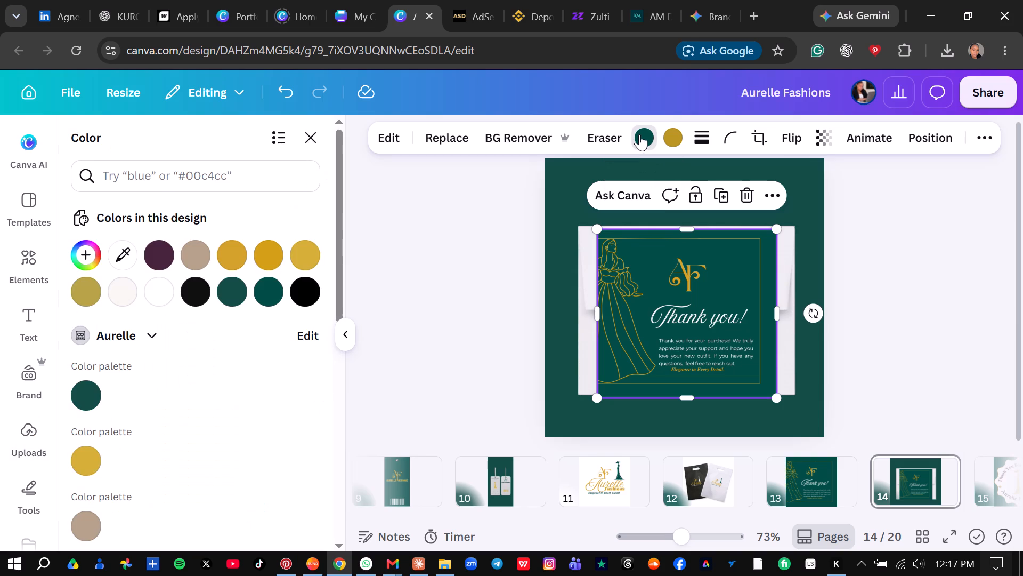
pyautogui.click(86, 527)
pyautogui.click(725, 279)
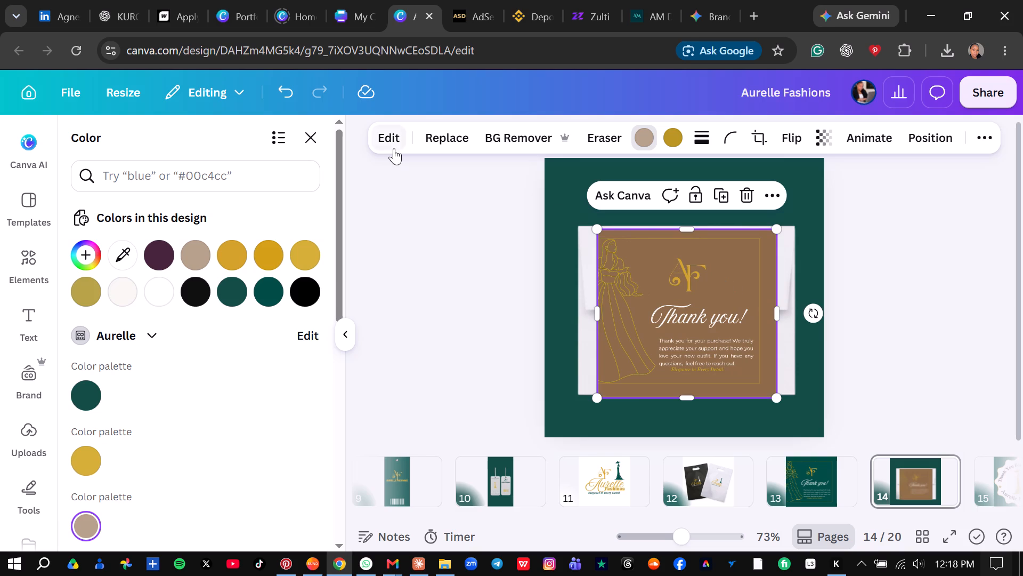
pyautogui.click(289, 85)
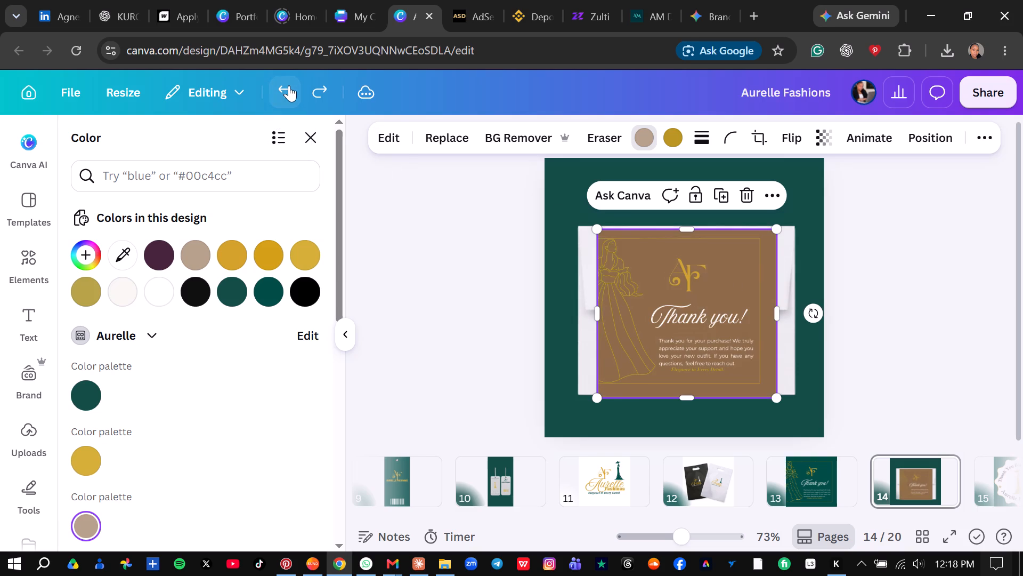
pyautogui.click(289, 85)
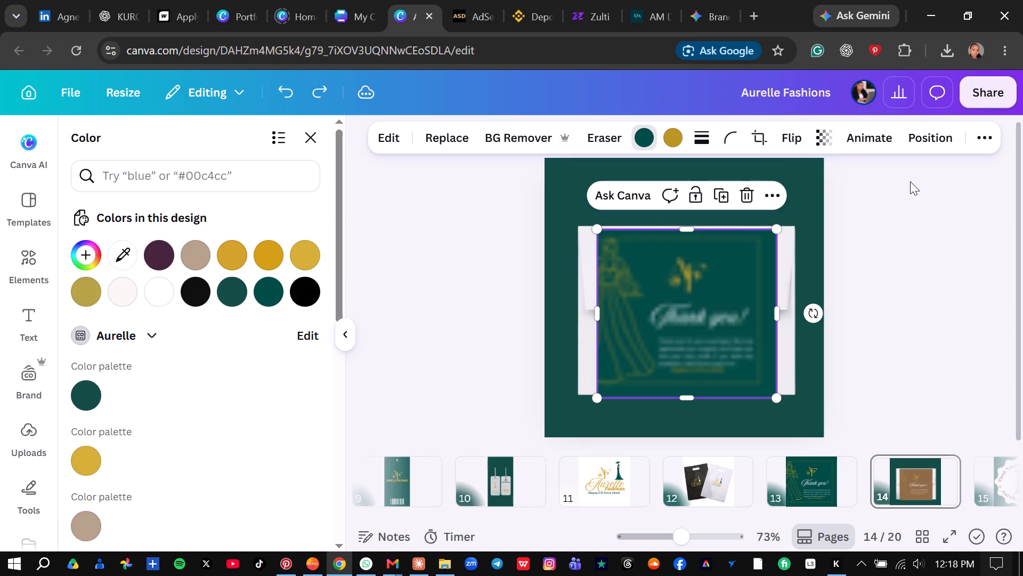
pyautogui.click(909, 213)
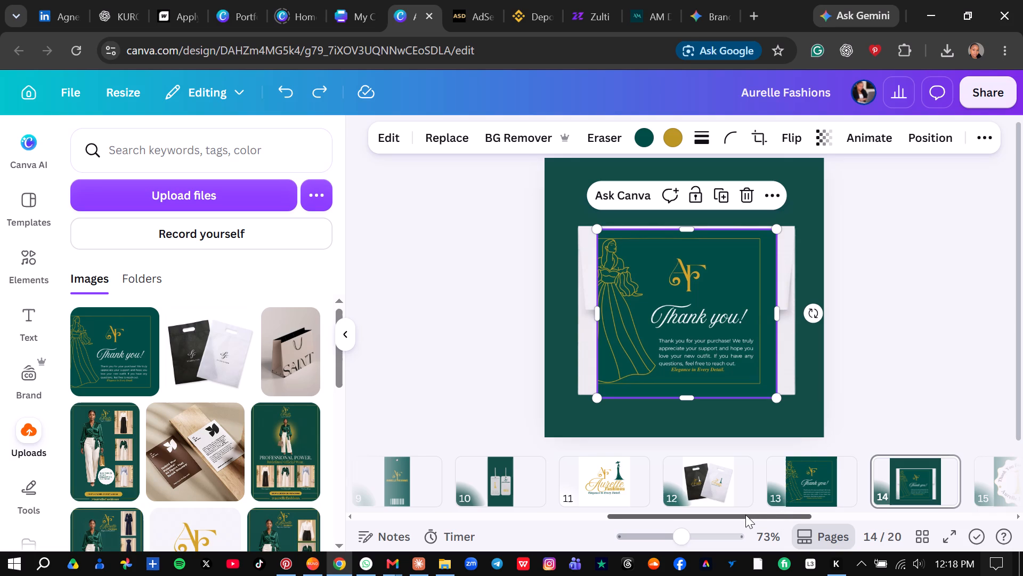
# Browse the page thumbnails and examine the hang-tag mockup on page 10 and the shopping-bag mockup on page 12.
pyautogui.moveTo(745, 515); pyautogui.dragTo(643, 522)
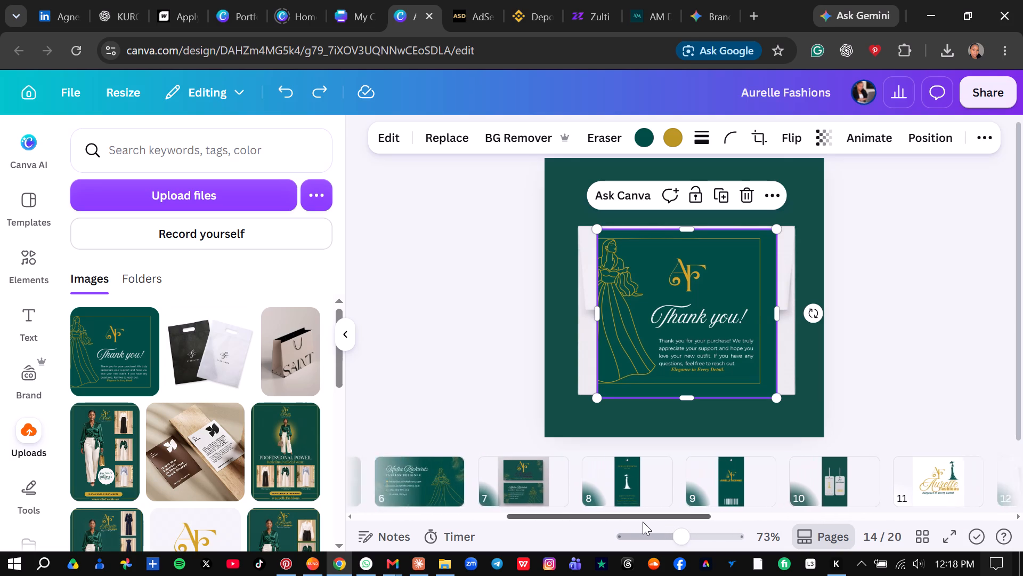
pyautogui.moveTo(643, 522); pyautogui.dragTo(575, 515)
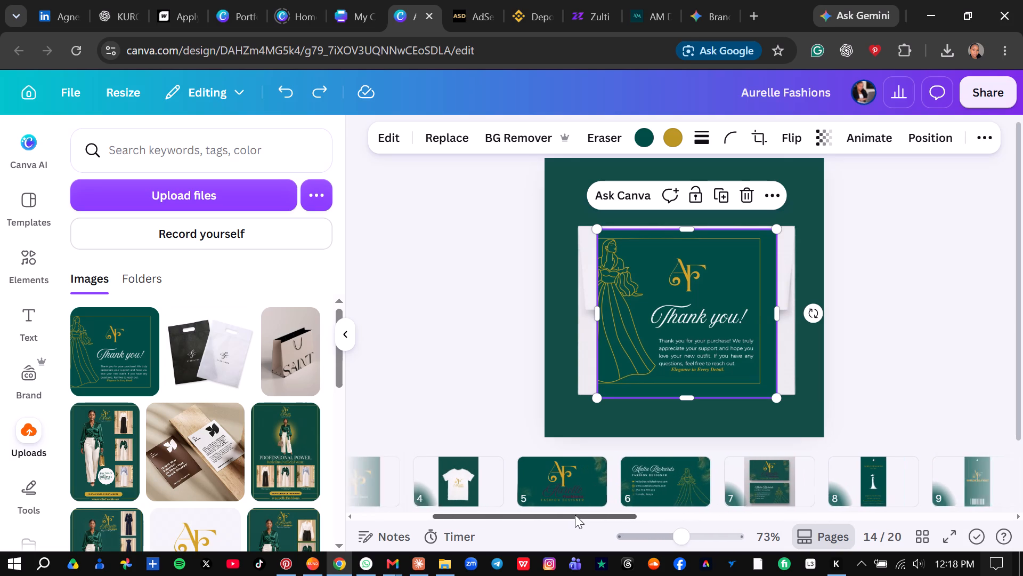
pyautogui.moveTo(575, 515); pyautogui.dragTo(628, 510)
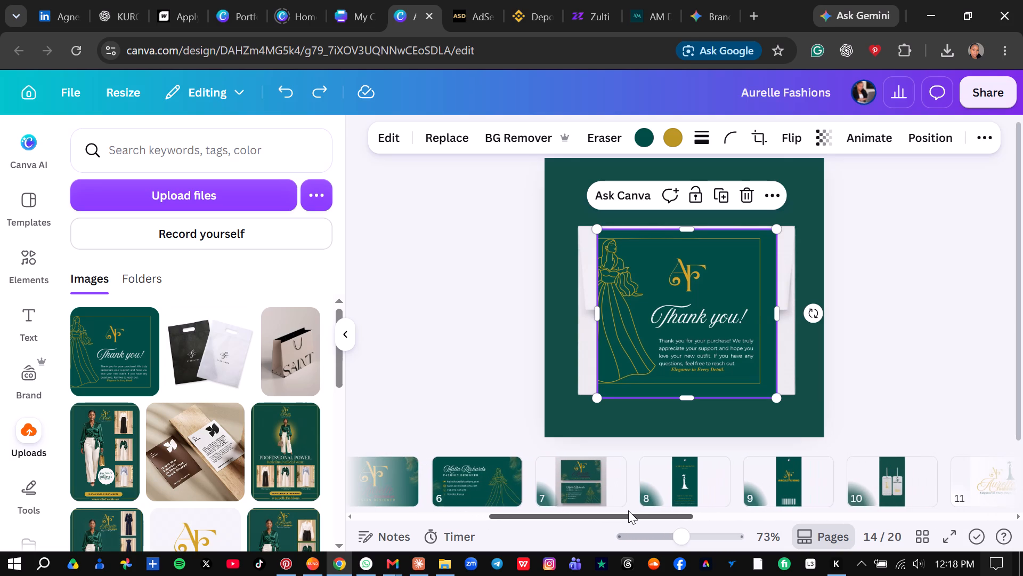
pyautogui.moveTo(628, 510); pyautogui.dragTo(647, 510)
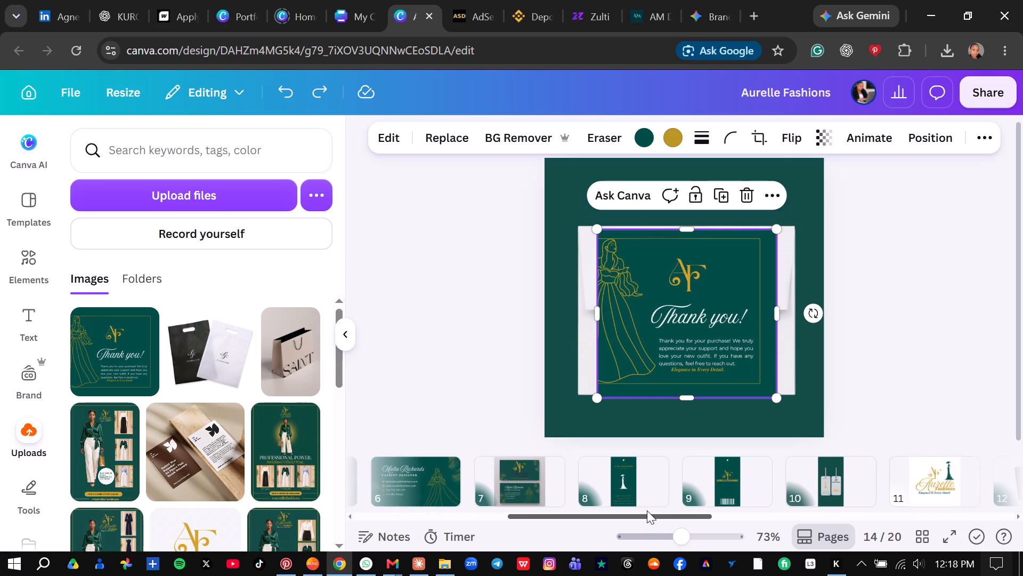
pyautogui.moveTo(647, 510); pyautogui.dragTo(685, 504)
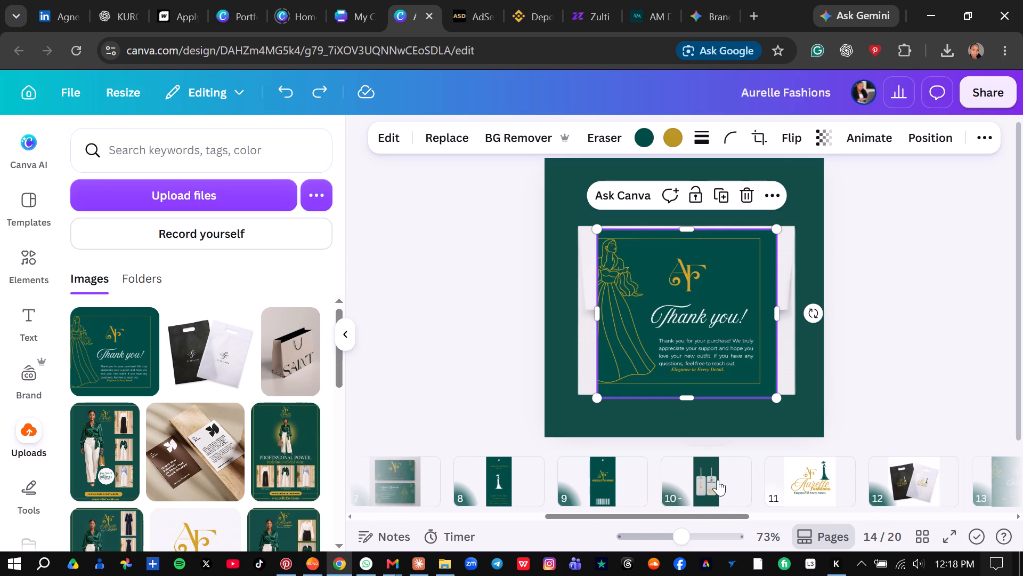
pyautogui.click(715, 483)
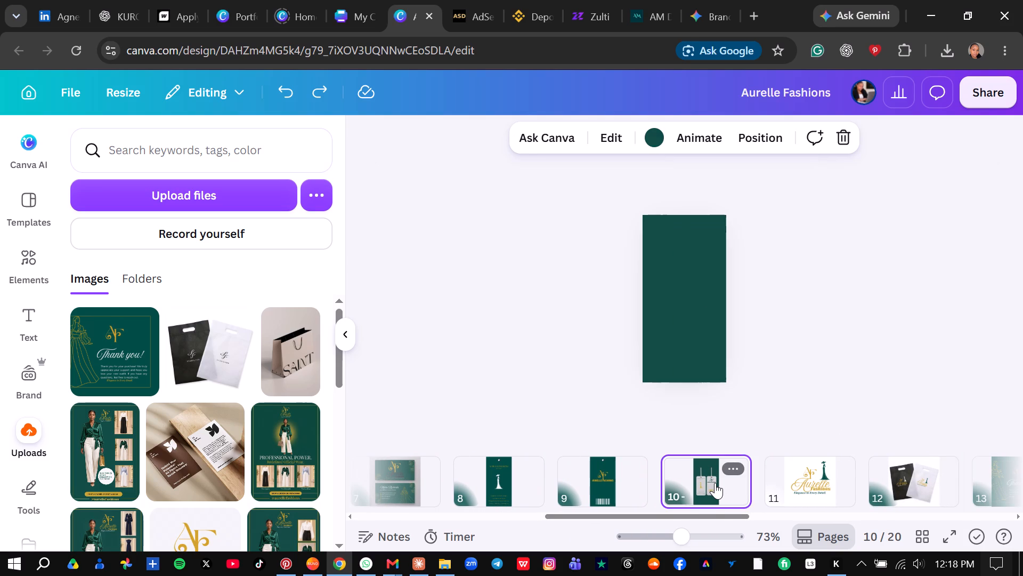
pyautogui.moveTo(686, 538); pyautogui.dragTo(700, 536)
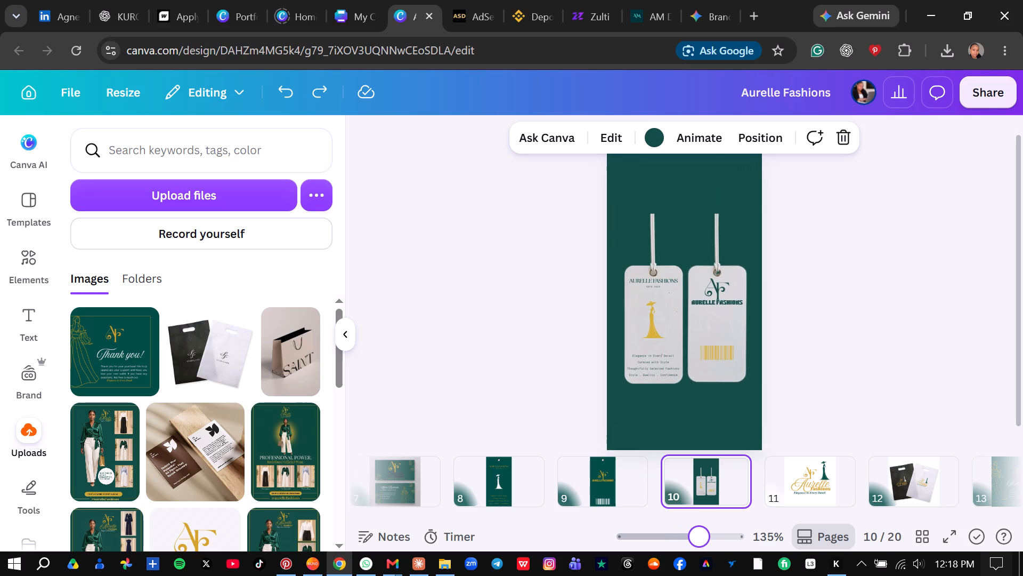
pyautogui.moveTo(700, 536); pyautogui.dragTo(680, 534)
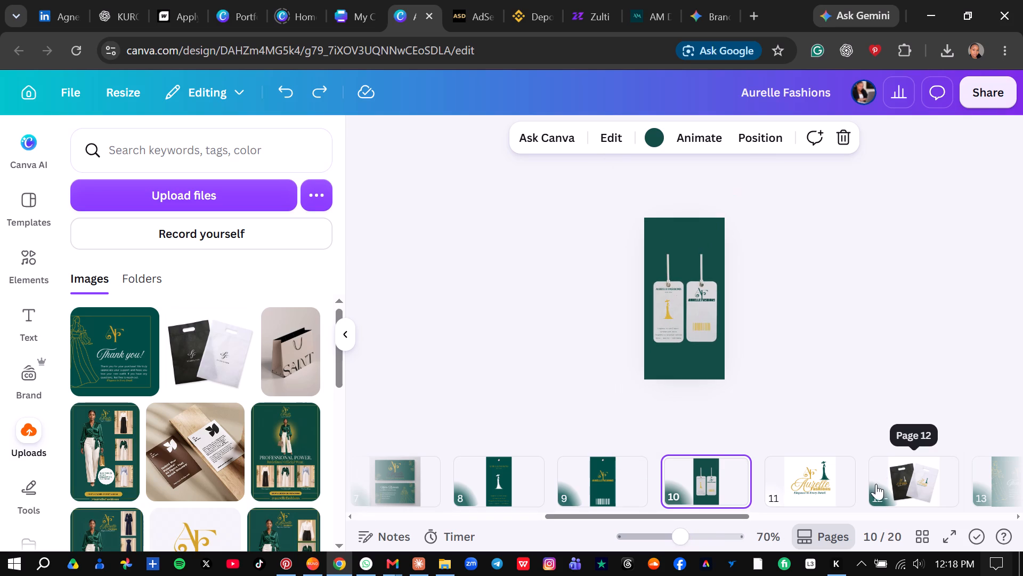
pyautogui.click(887, 493)
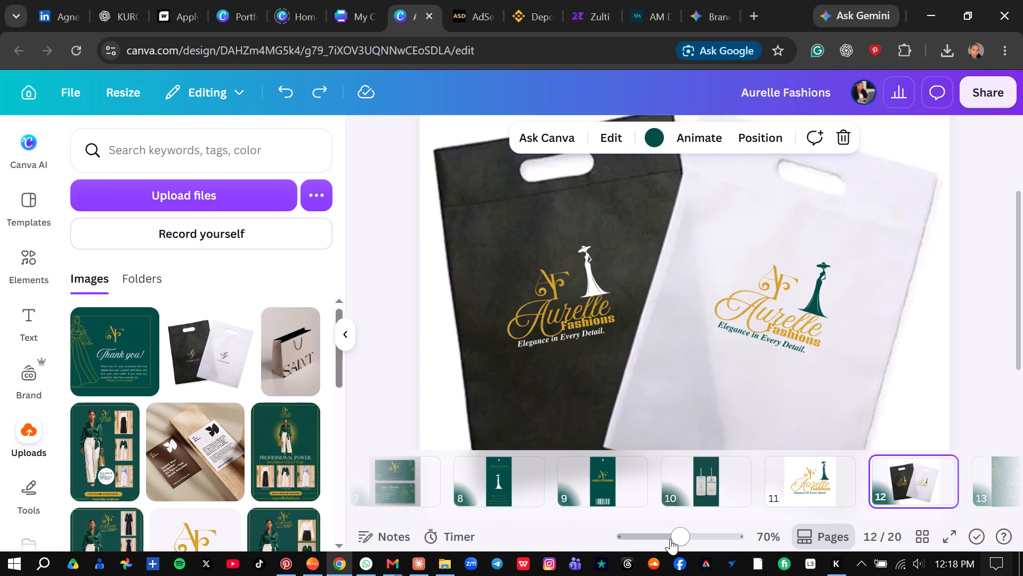
pyautogui.moveTo(682, 539); pyautogui.dragTo(654, 540)
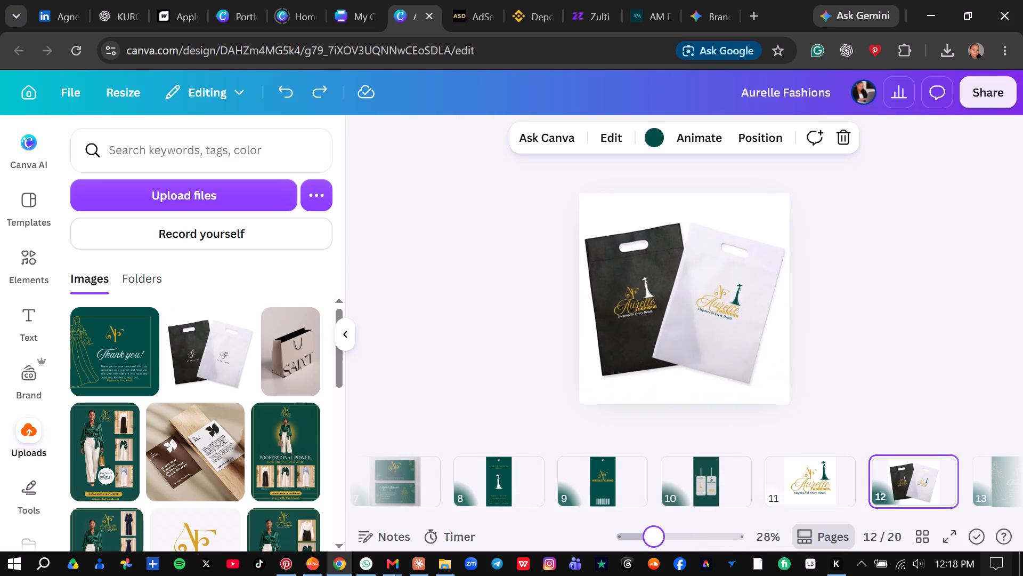
pyautogui.moveTo(654, 540); pyautogui.dragTo(656, 540)
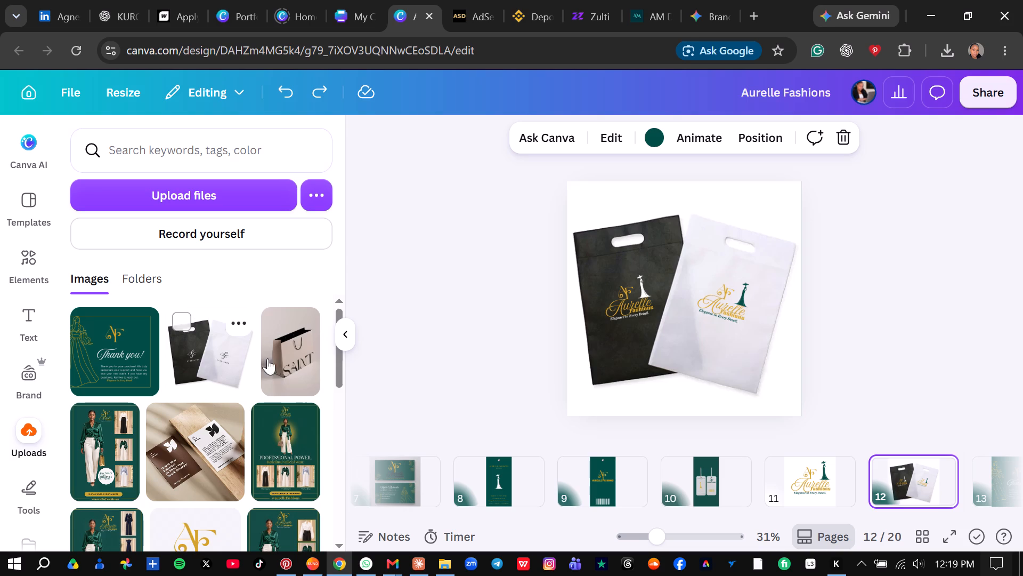
# Move the uploaded beige SAINT paper bag photo to the trash.
pyautogui.click(279, 325)
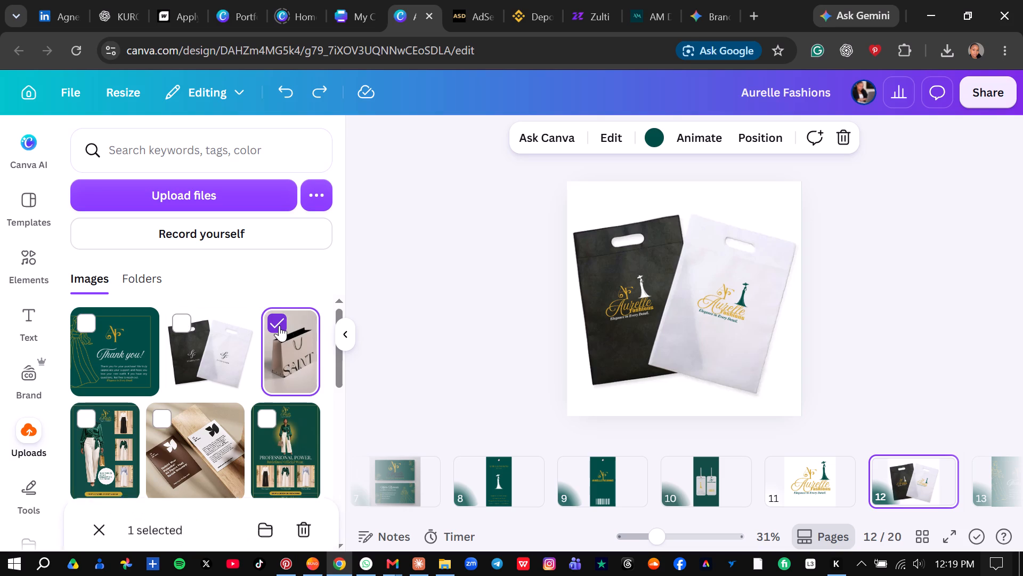
pyautogui.click(305, 497)
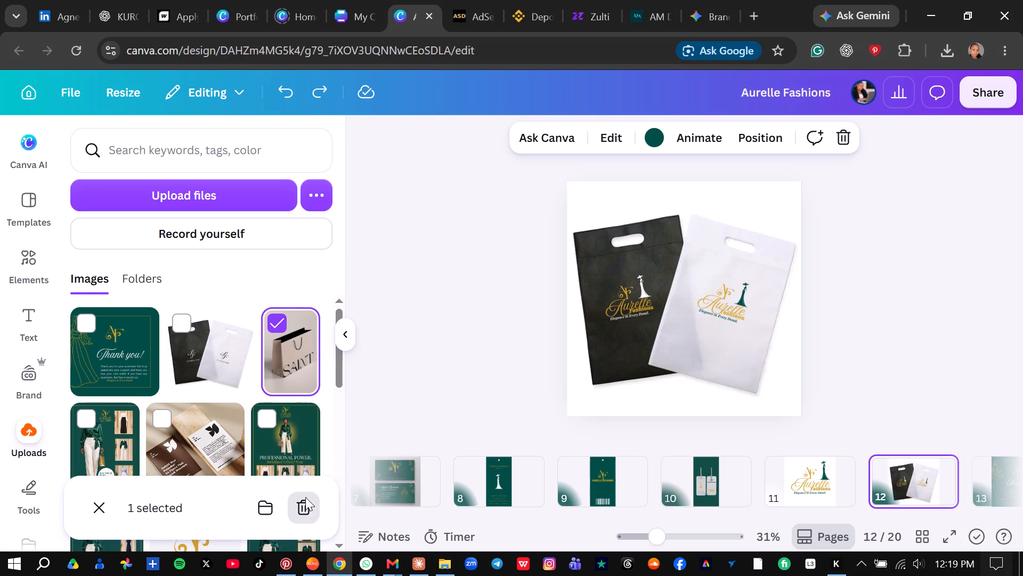
pyautogui.click(611, 346)
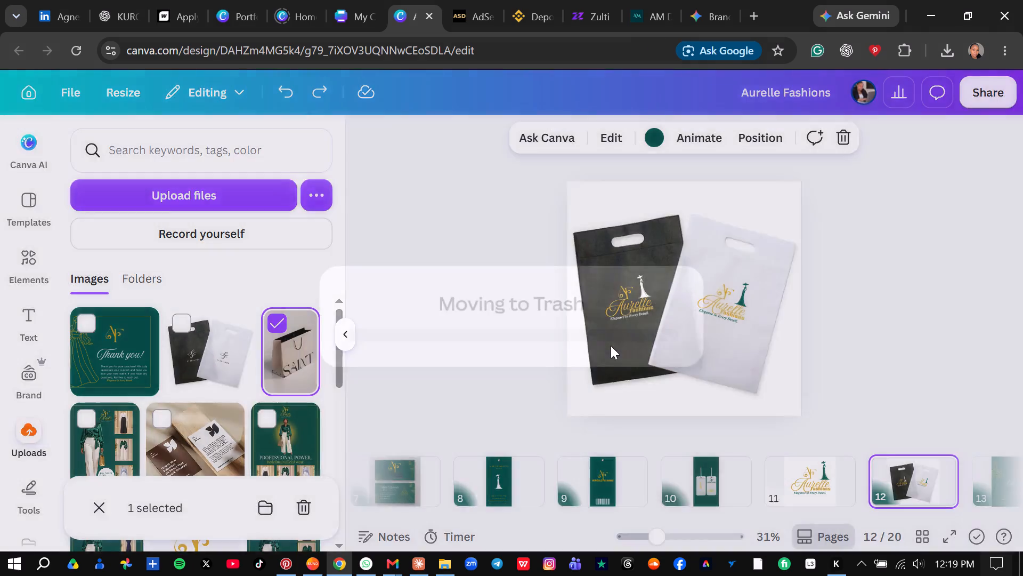
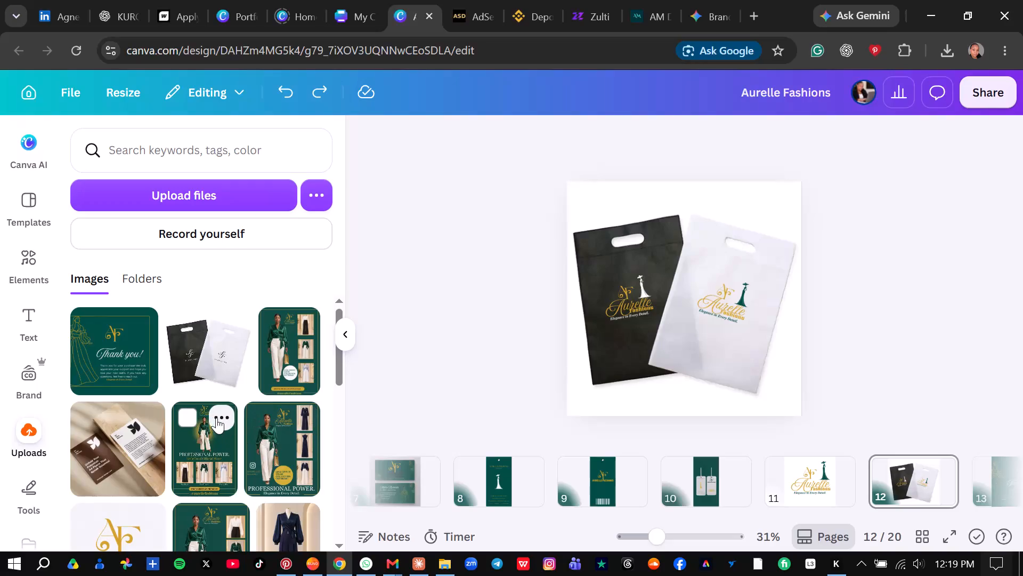
# Move the uploaded green Professional Power flyer with the outfits in a row along its bottom to the trash.
pyautogui.click(186, 418)
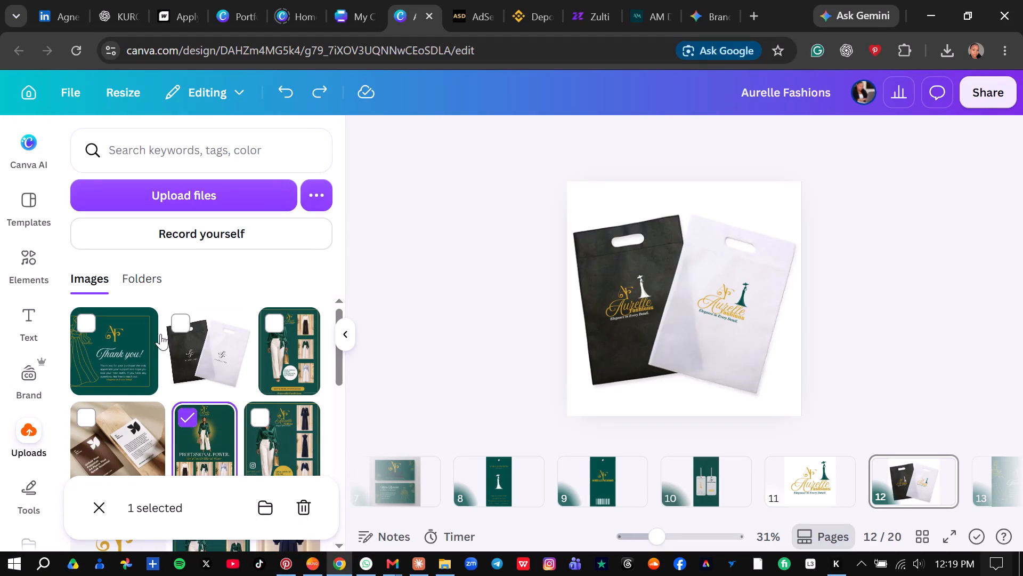
pyautogui.click(306, 509)
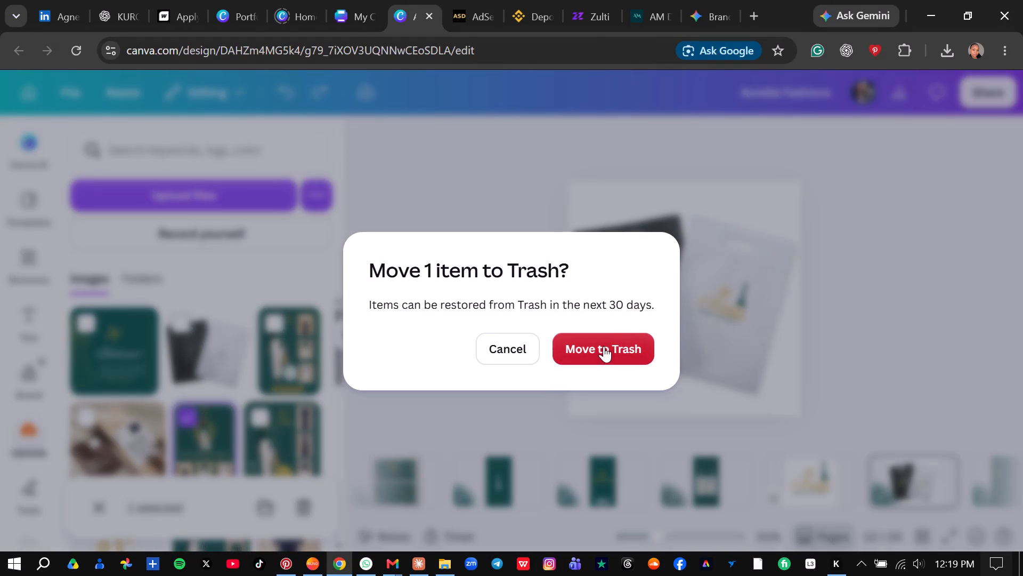
pyautogui.click(604, 347)
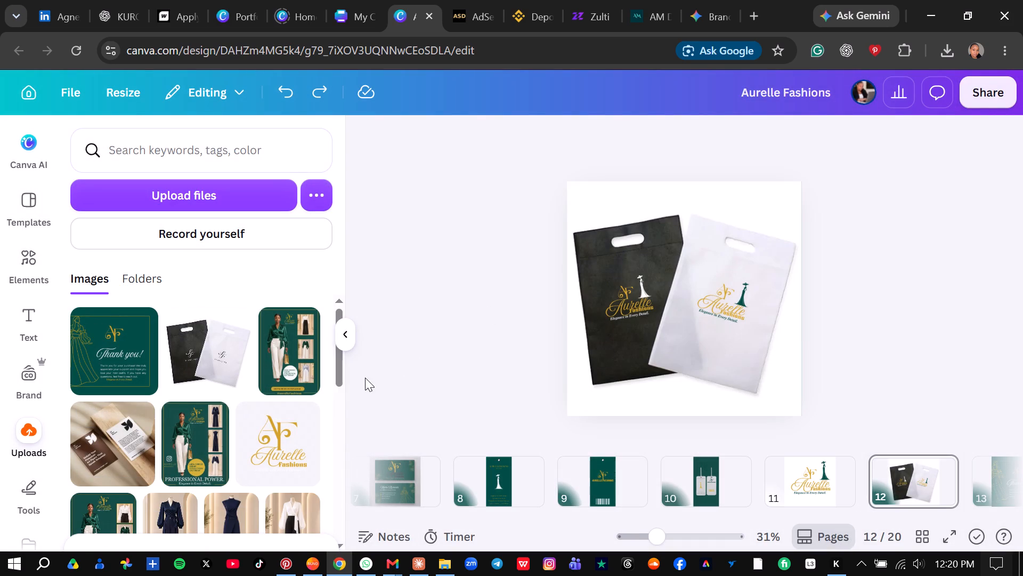
# Look through the uploaded images, from the thank-you card down to the older hang-tag mockup photo and beyond.
pyautogui.moveTo(338, 359); pyautogui.dragTo(338, 361)
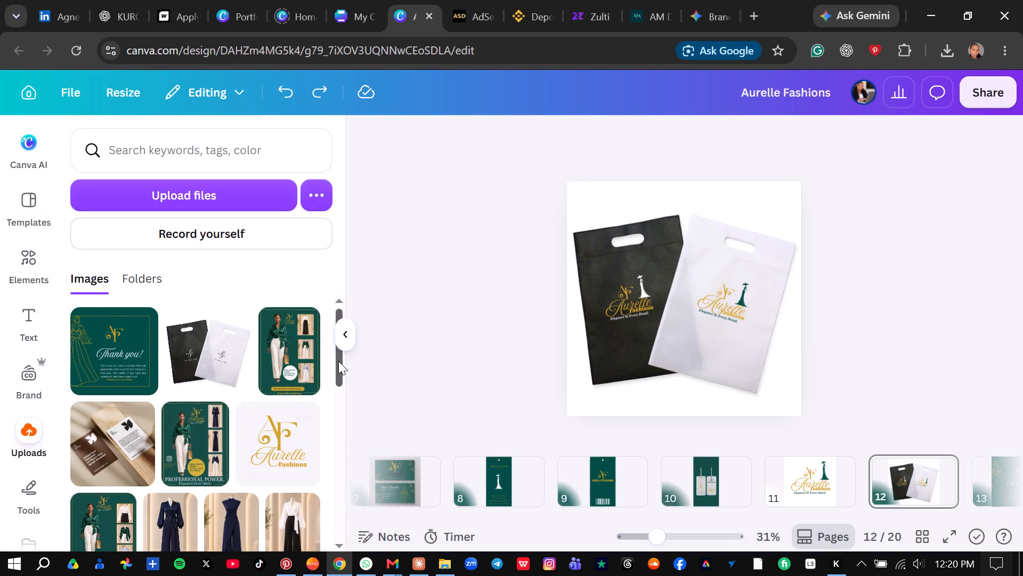
pyautogui.moveTo(338, 361); pyautogui.dragTo(340, 452)
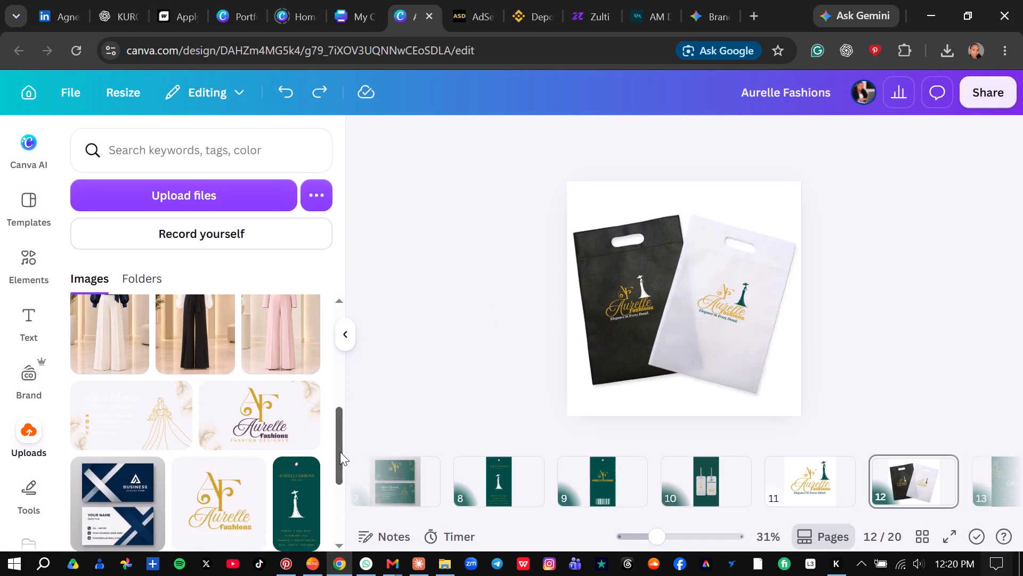
pyautogui.moveTo(340, 452); pyautogui.dragTo(336, 402)
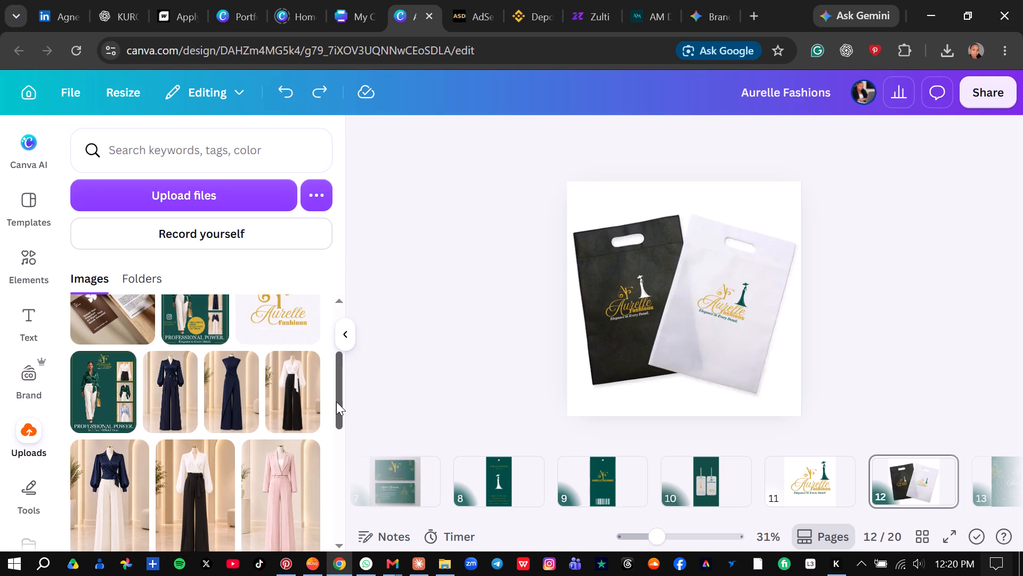
pyautogui.moveTo(336, 402); pyautogui.dragTo(336, 362)
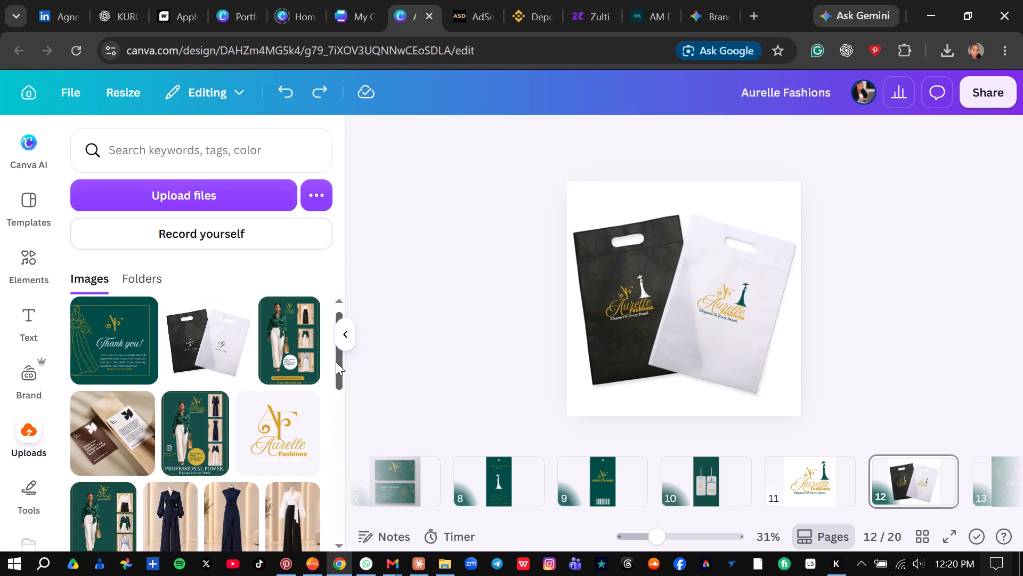
pyautogui.moveTo(336, 362); pyautogui.dragTo(344, 429)
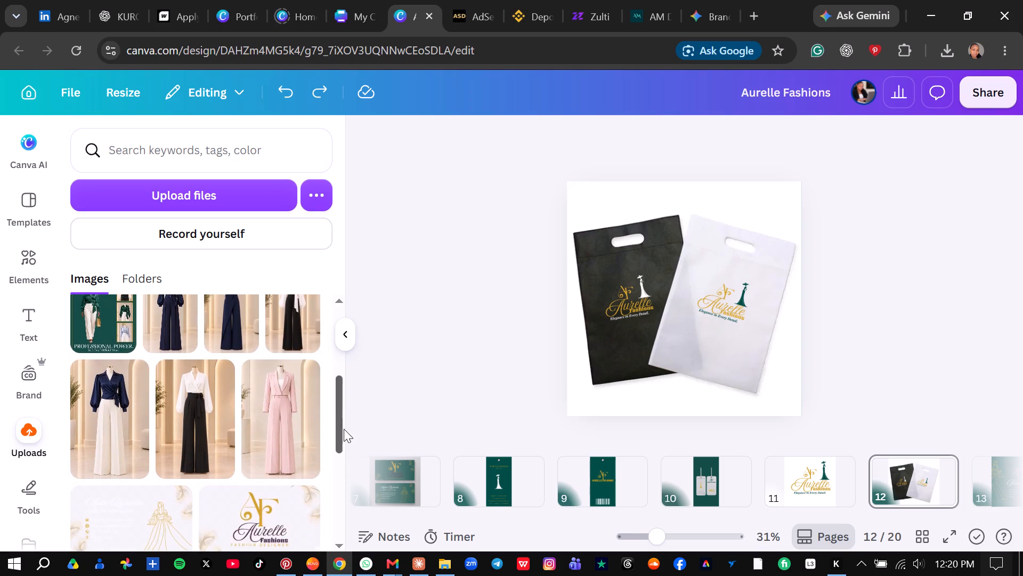
pyautogui.moveTo(344, 429); pyautogui.dragTo(353, 504)
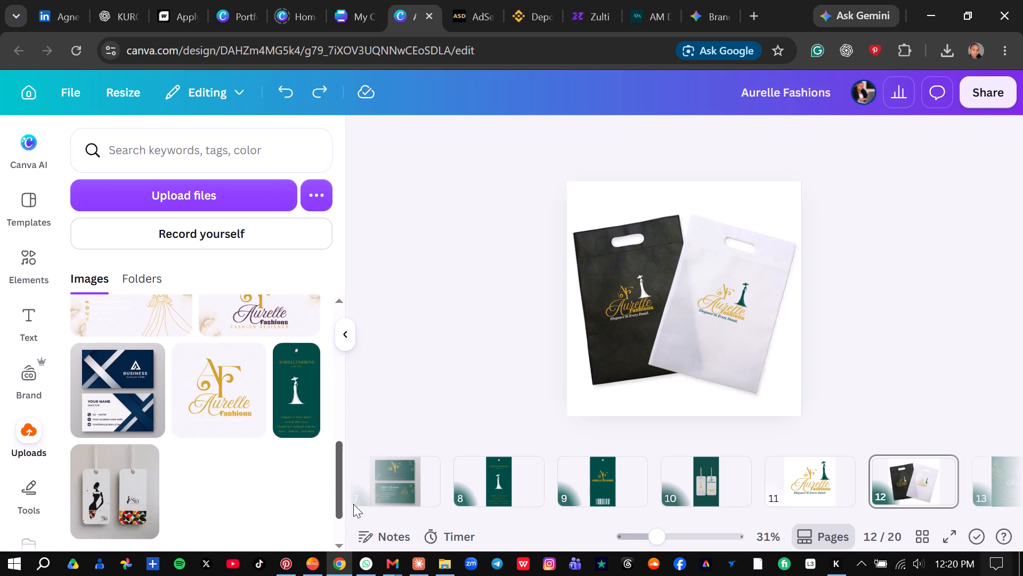
pyautogui.moveTo(353, 504); pyautogui.dragTo(342, 513)
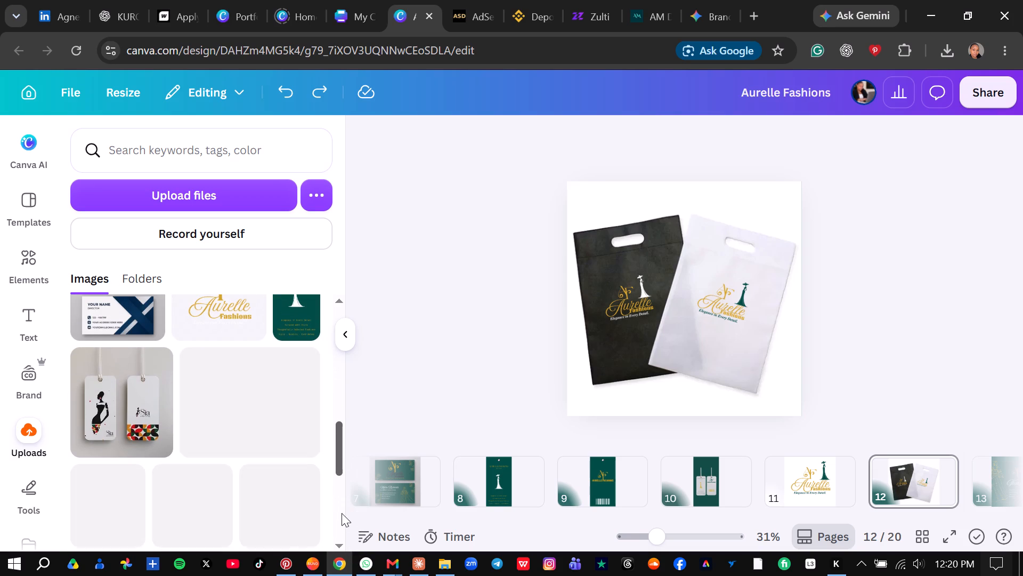
pyautogui.moveTo(342, 513); pyautogui.dragTo(342, 525)
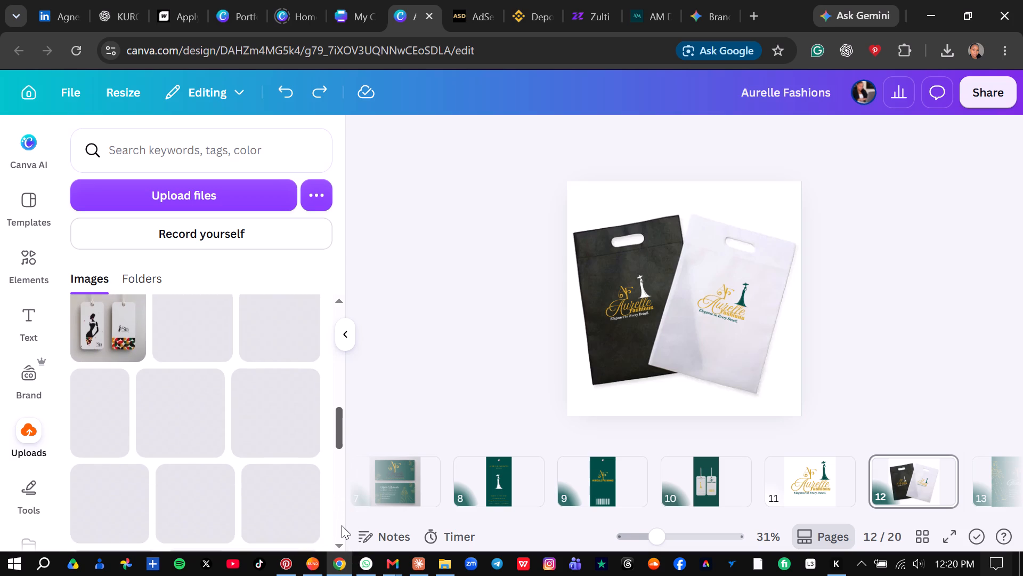
pyautogui.moveTo(342, 525); pyautogui.dragTo(347, 395)
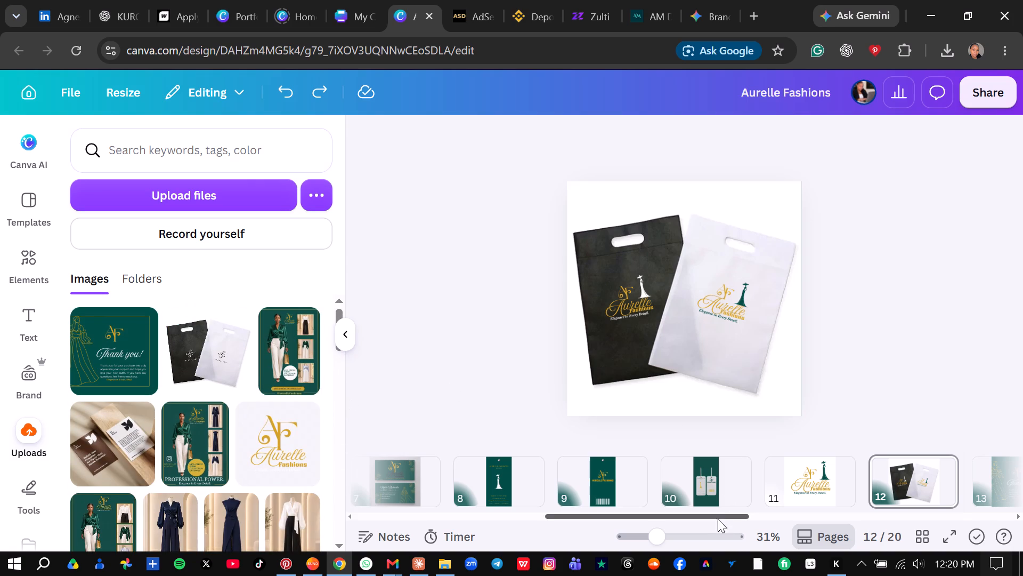
# Browse the page thumbnails from page 12 through page 20 and look through the older uploaded images again.
pyautogui.moveTo(715, 514); pyautogui.dragTo(774, 514)
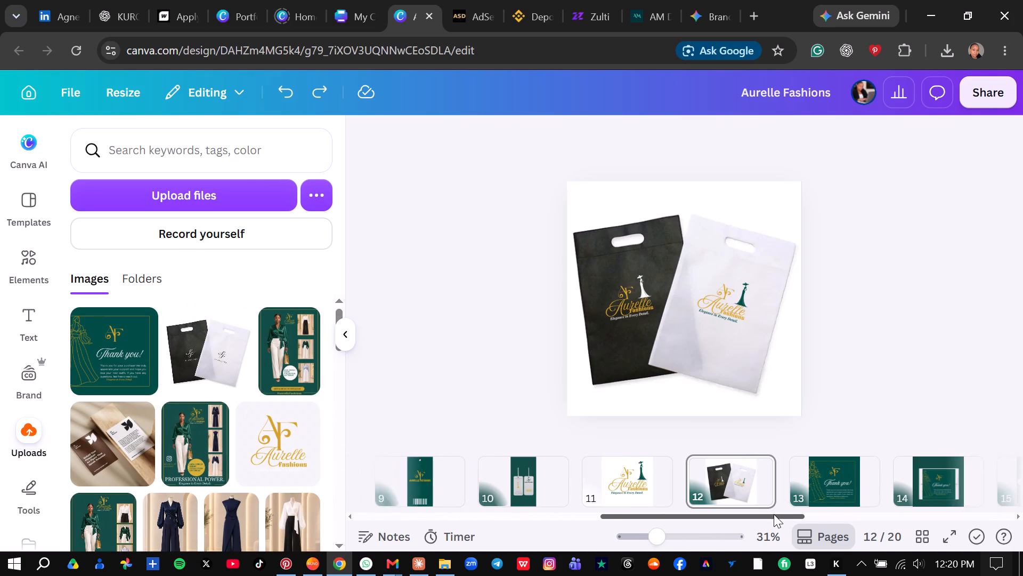
pyautogui.moveTo(774, 514); pyautogui.dragTo(830, 514)
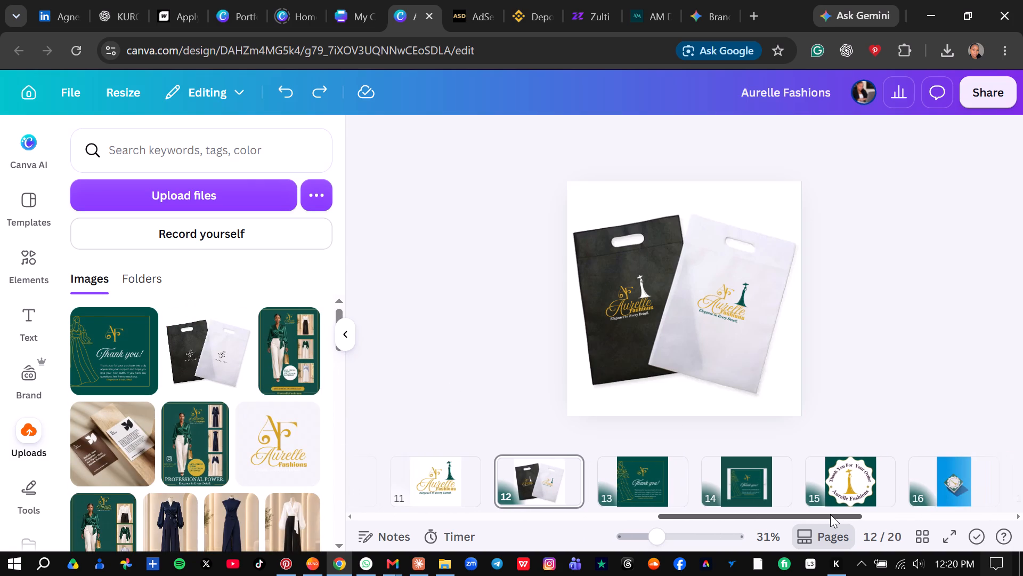
pyautogui.moveTo(830, 514); pyautogui.dragTo(892, 500)
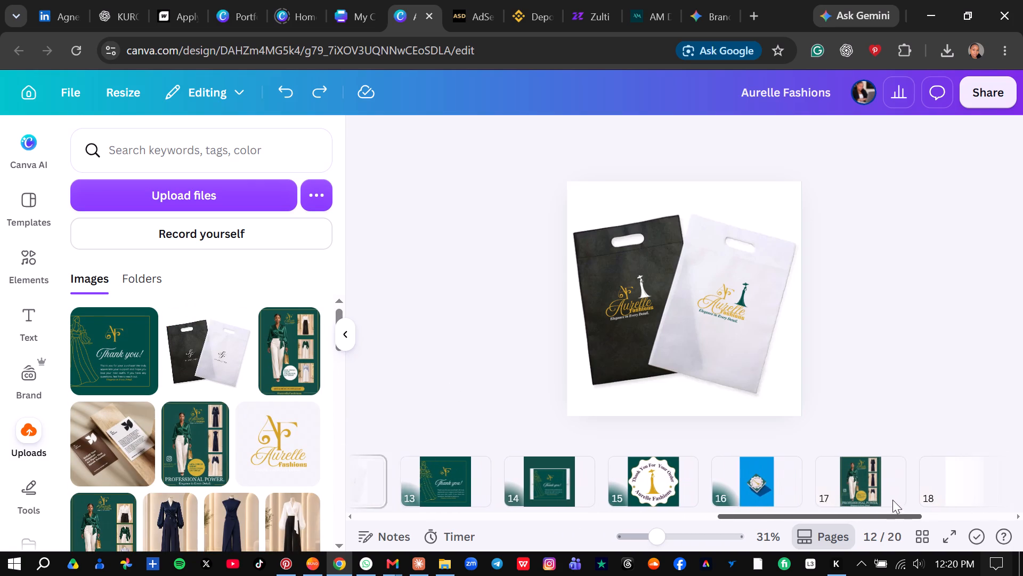
pyautogui.moveTo(892, 500); pyautogui.dragTo(916, 498)
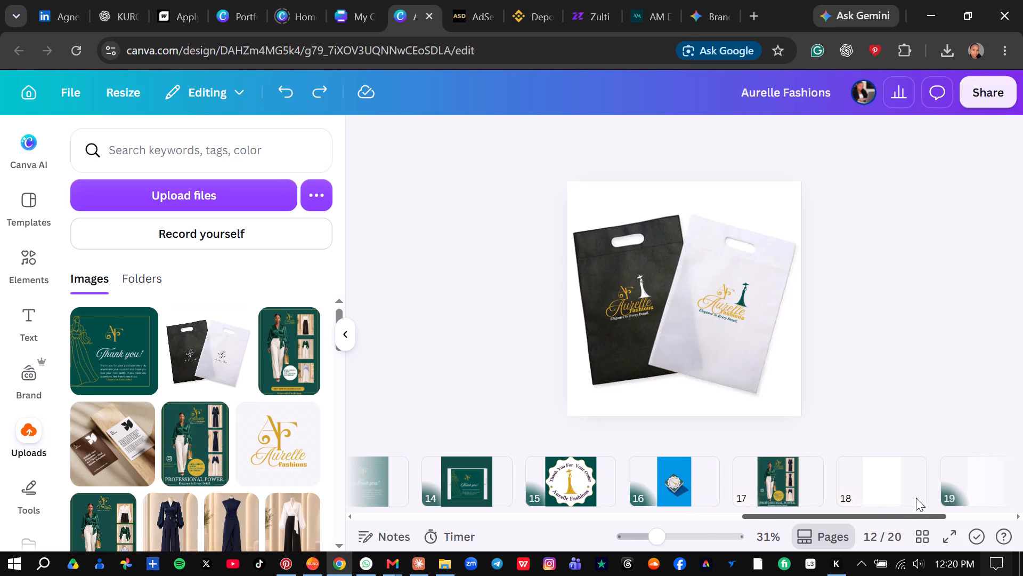
pyautogui.moveTo(916, 498); pyautogui.dragTo(1022, 498)
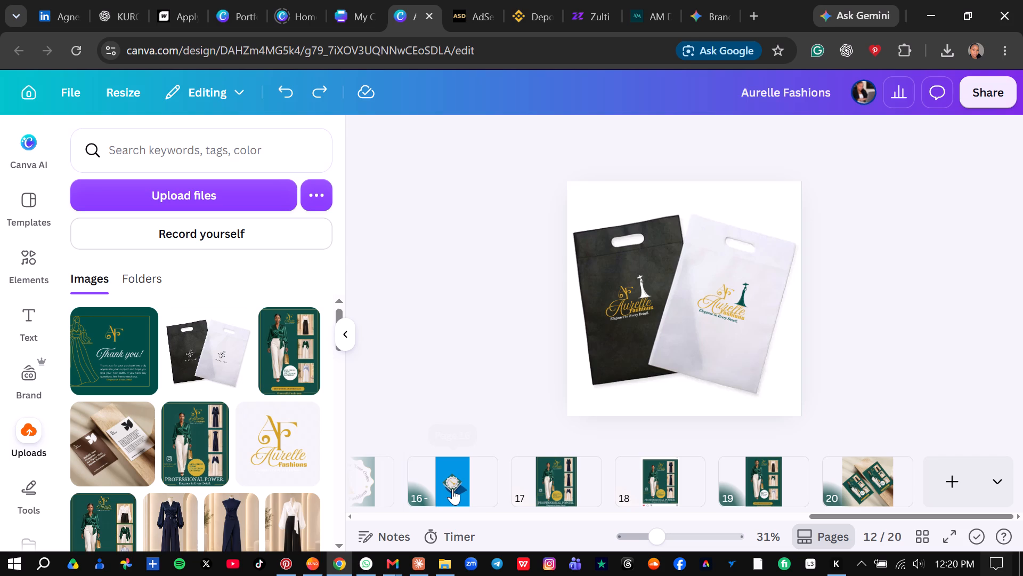
pyautogui.moveTo(339, 313); pyautogui.dragTo(339, 344)
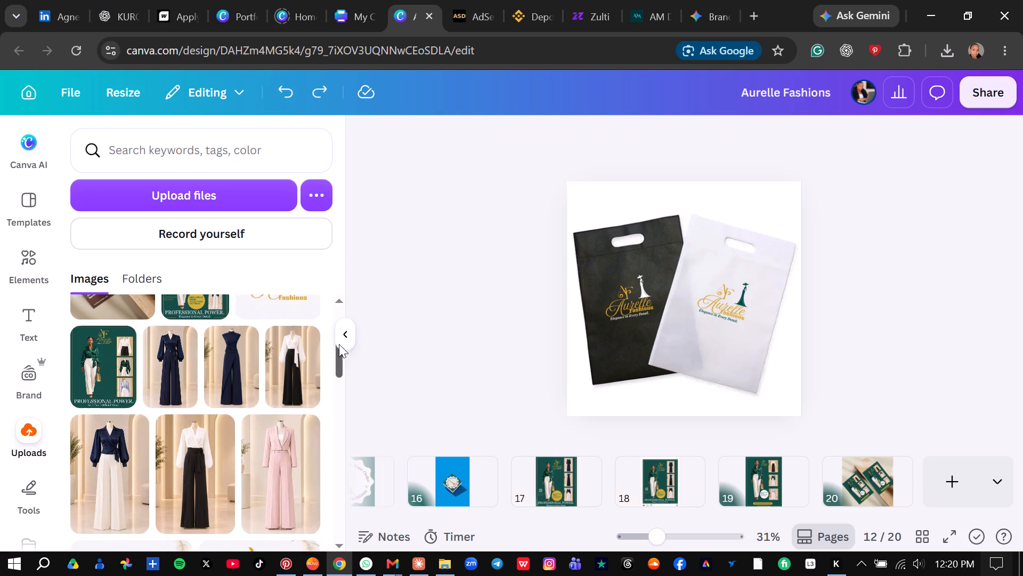
pyautogui.moveTo(339, 344); pyautogui.dragTo(353, 417)
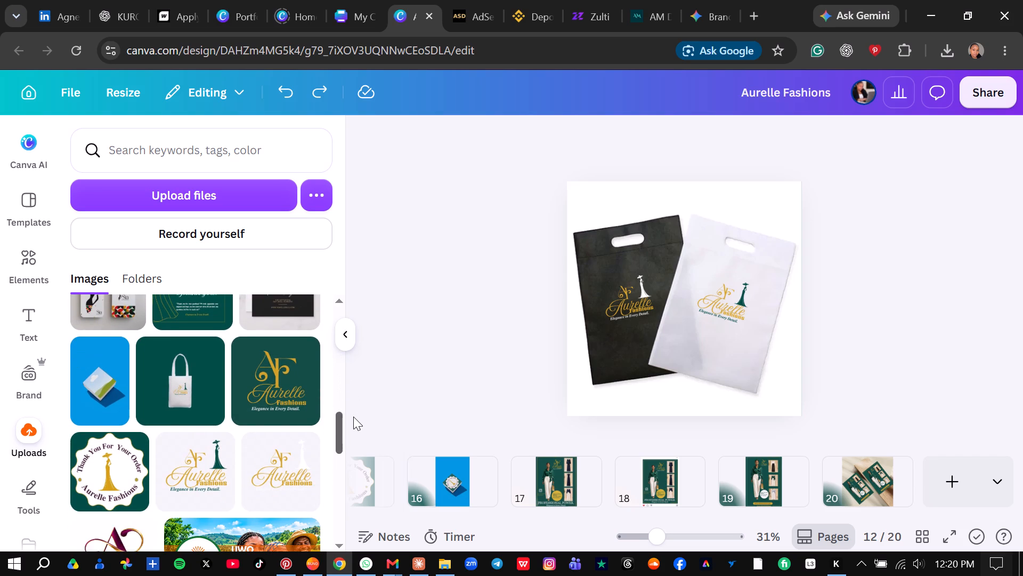
pyautogui.moveTo(353, 417); pyautogui.dragTo(340, 281)
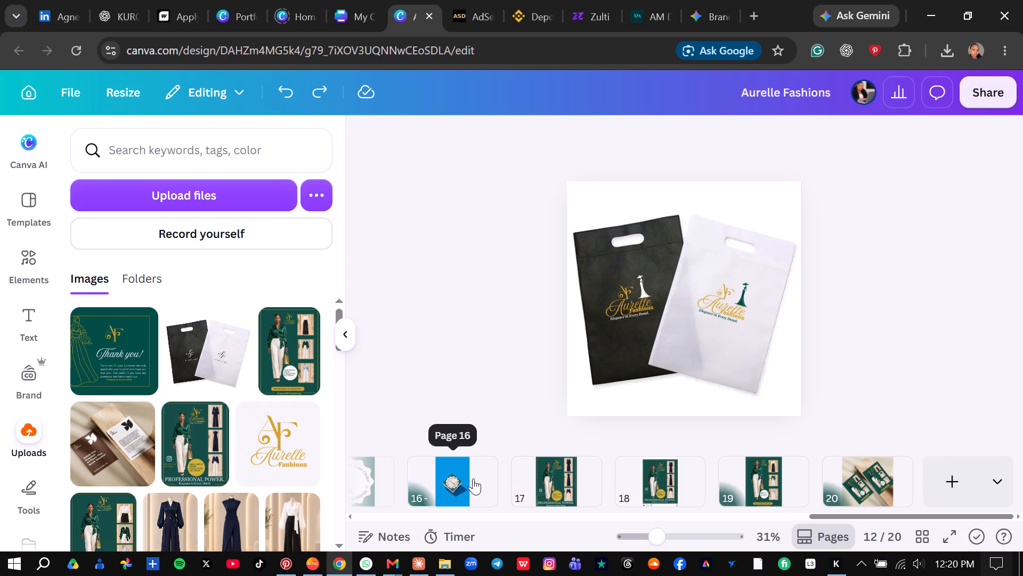
# Open page 16 and examine the thank-you box mockup on the blue background up close.
pyautogui.click(483, 465)
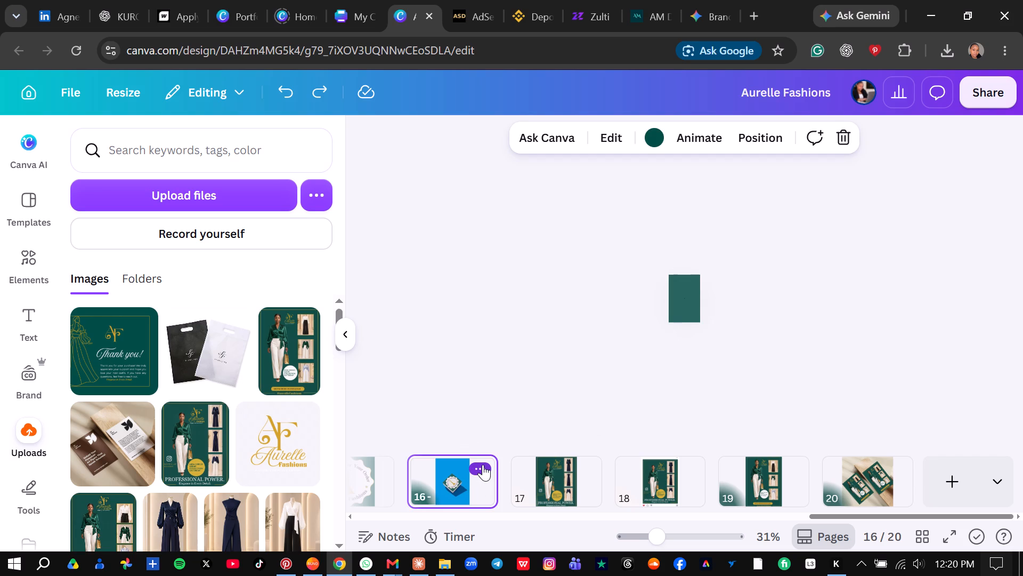
pyautogui.moveTo(657, 534); pyautogui.dragTo(675, 534)
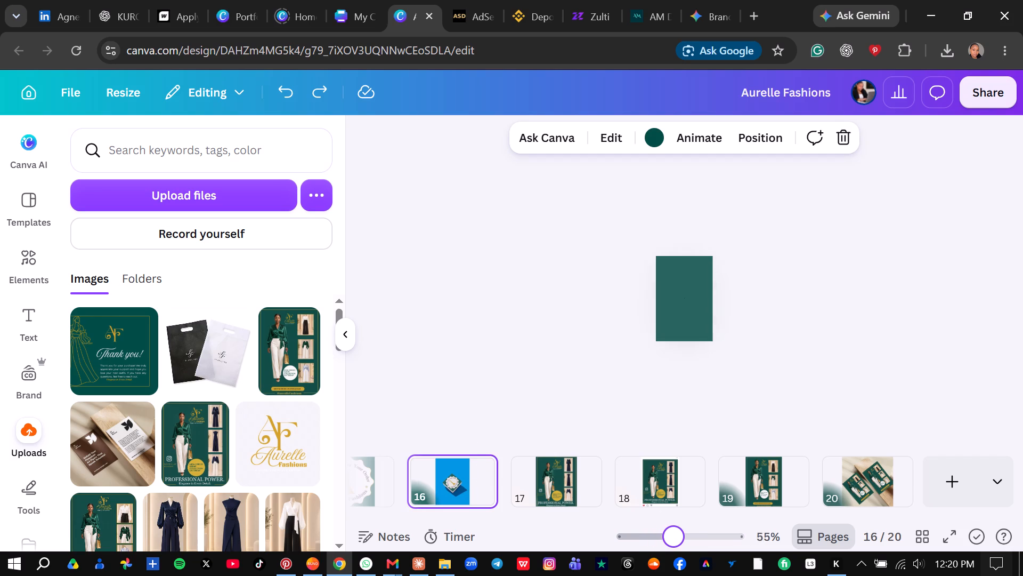
pyautogui.moveTo(675, 534); pyautogui.dragTo(721, 534)
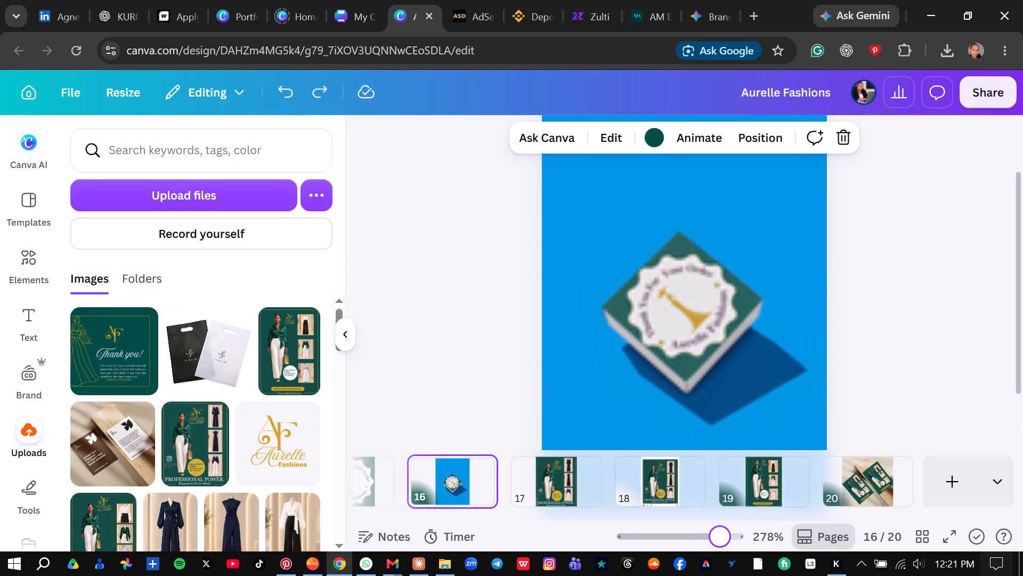
pyautogui.moveTo(721, 534); pyautogui.dragTo(721, 534)
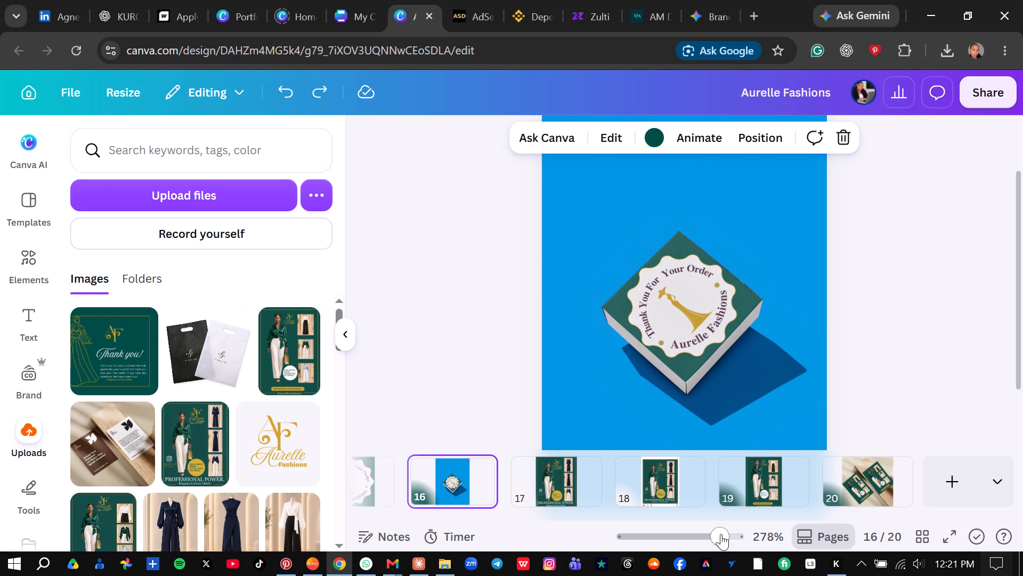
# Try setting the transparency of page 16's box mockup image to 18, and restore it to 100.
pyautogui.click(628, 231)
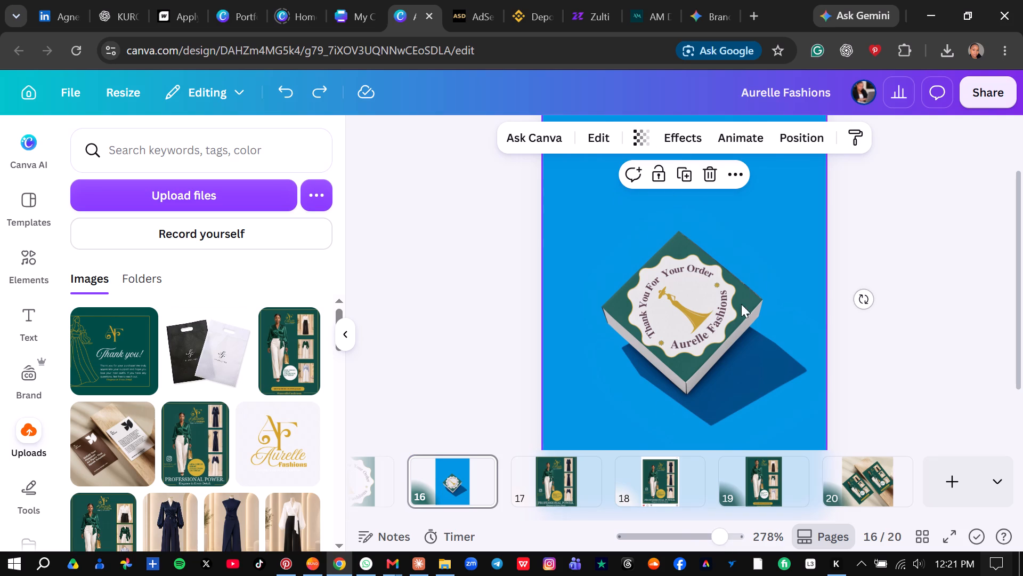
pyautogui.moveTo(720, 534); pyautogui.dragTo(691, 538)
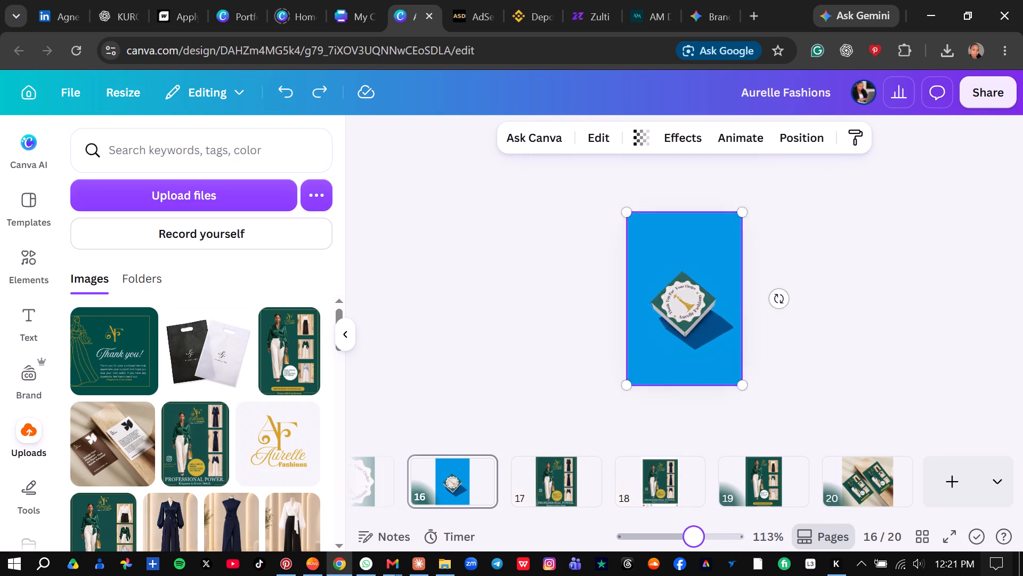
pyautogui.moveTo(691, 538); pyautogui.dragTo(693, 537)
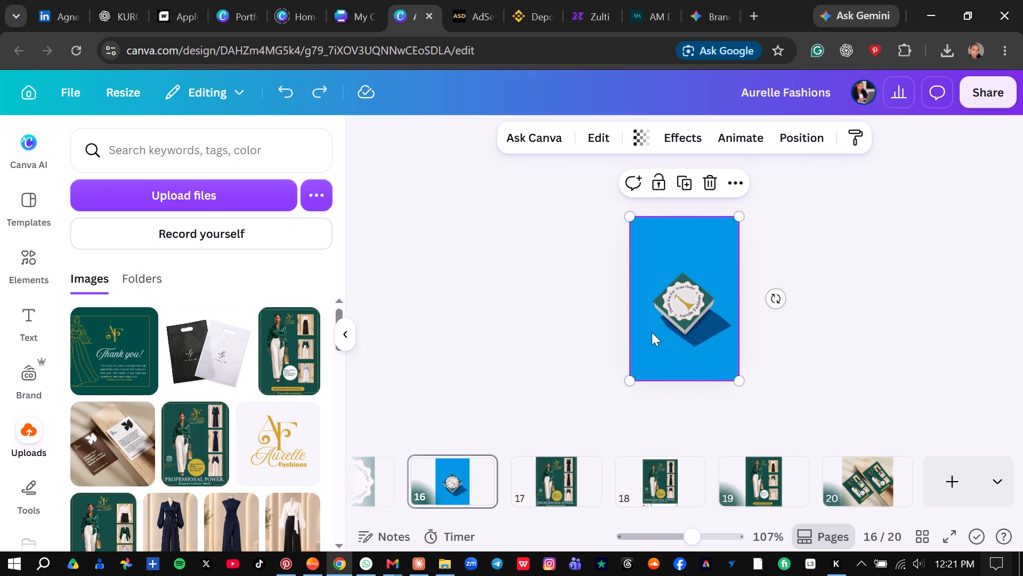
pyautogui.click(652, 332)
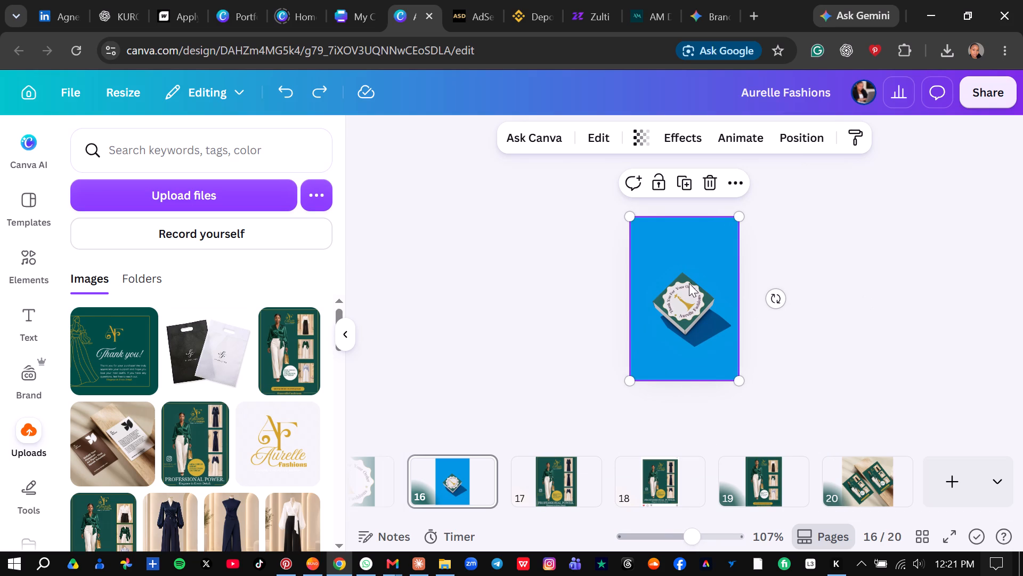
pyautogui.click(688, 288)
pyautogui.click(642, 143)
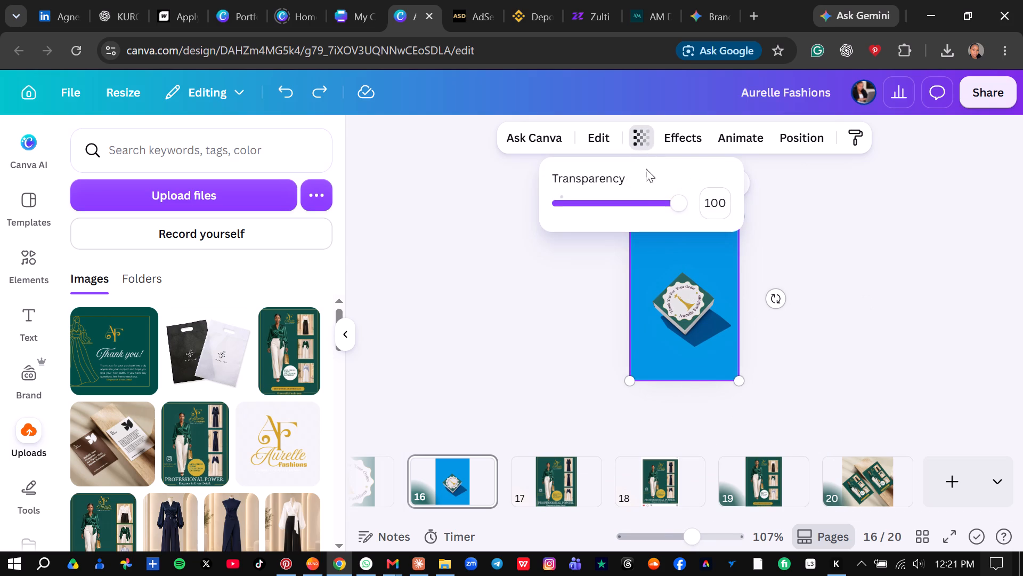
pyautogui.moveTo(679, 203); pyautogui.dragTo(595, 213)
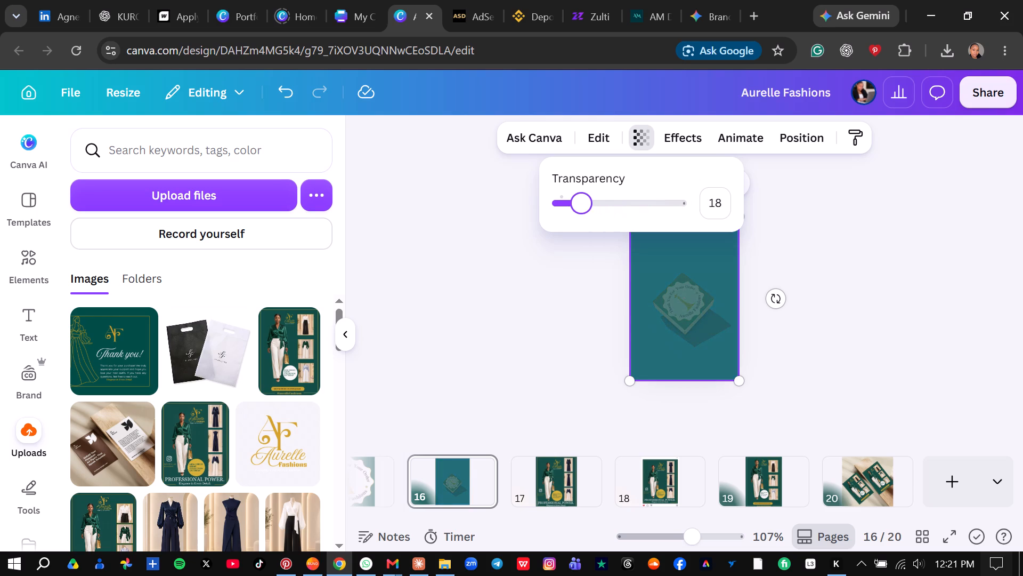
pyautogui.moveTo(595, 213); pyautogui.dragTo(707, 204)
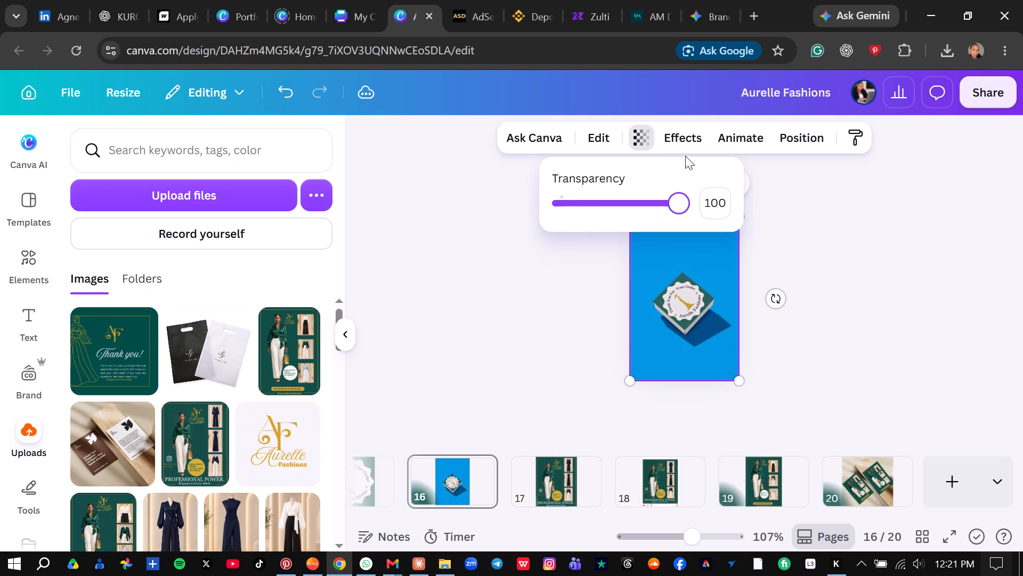
# Open the image editing options for the box mockup on page 16.
pyautogui.click(592, 134)
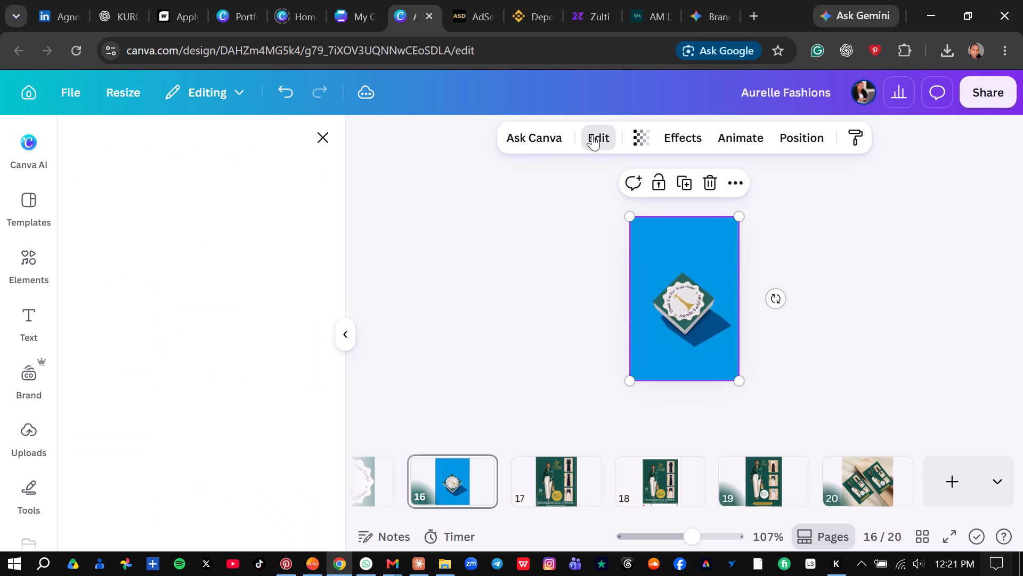
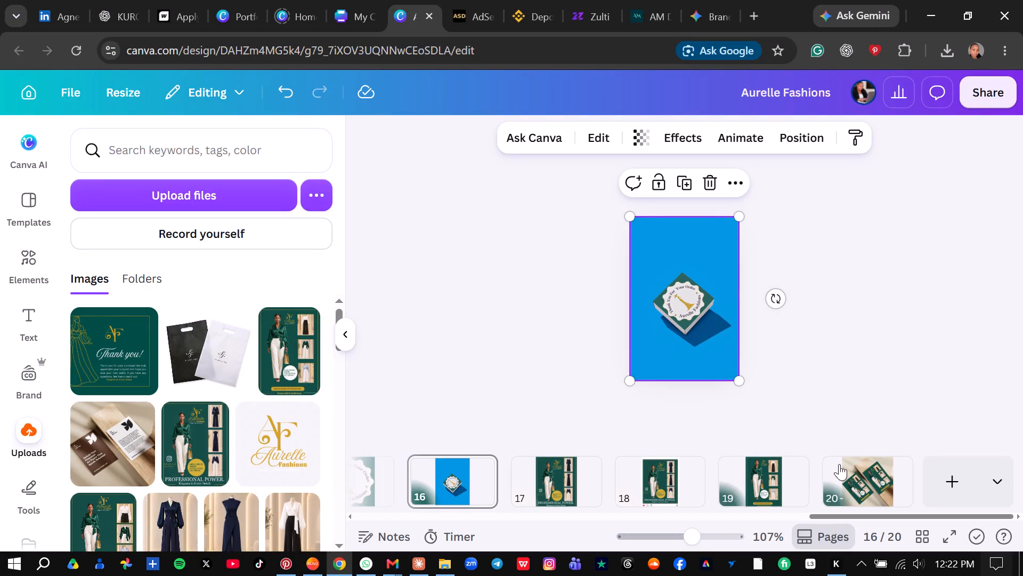
# Open page 20 and examine the full mockup of the two green fashion flyers.
pyautogui.click(856, 488)
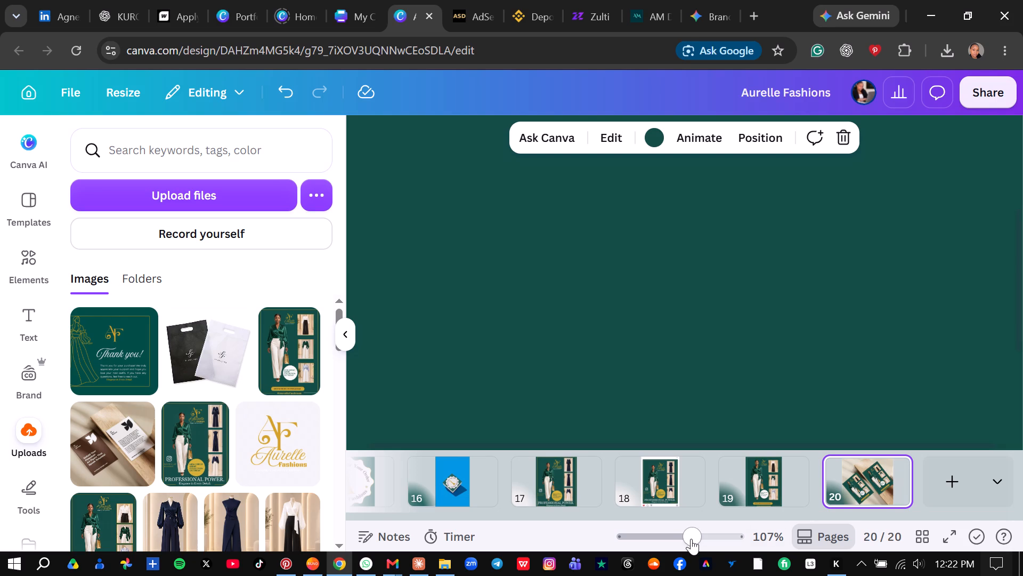
pyautogui.moveTo(690, 538); pyautogui.dragTo(650, 540)
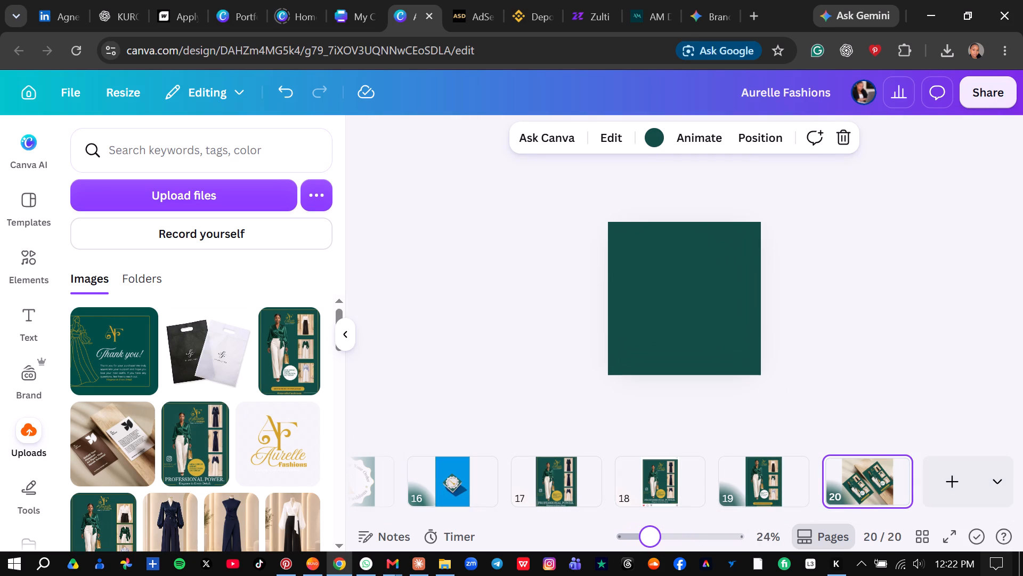
pyautogui.moveTo(650, 540); pyautogui.dragTo(653, 540)
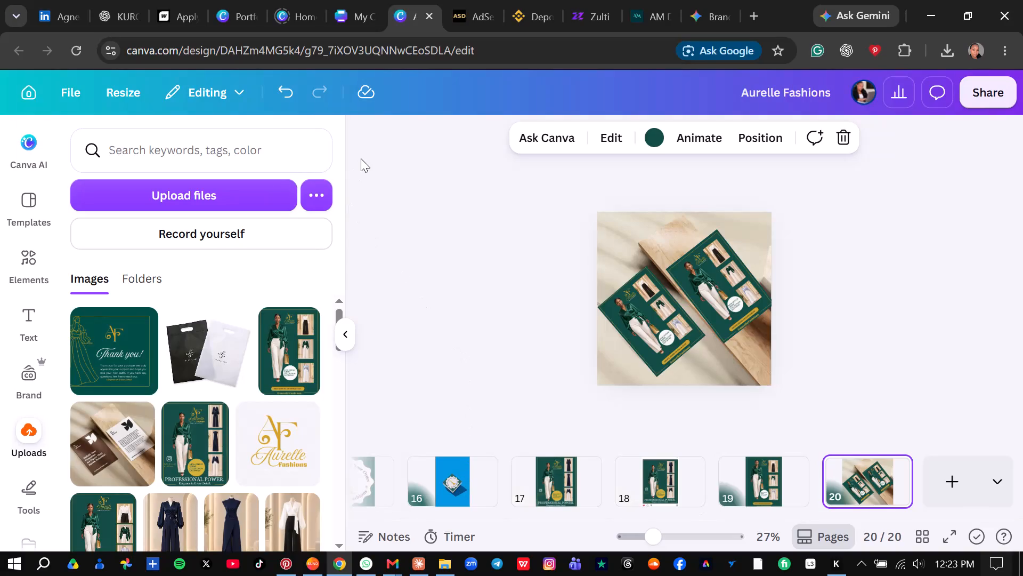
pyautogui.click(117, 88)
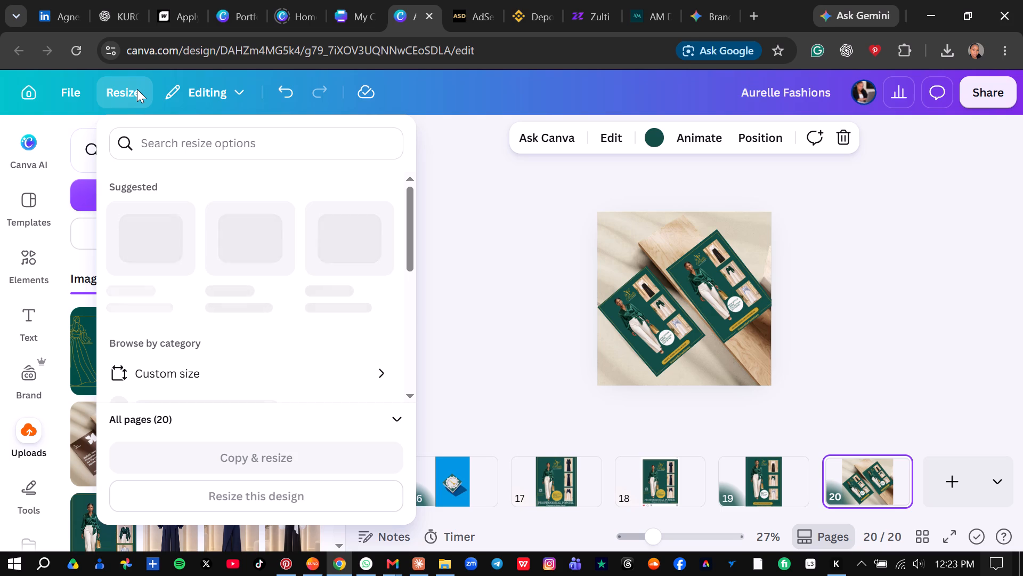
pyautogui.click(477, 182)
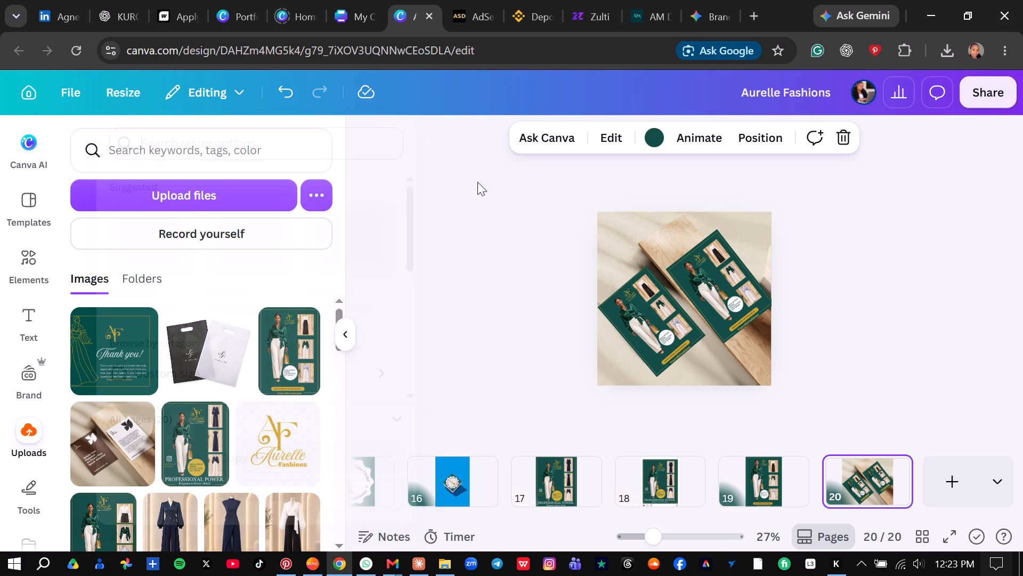
# Search the elements library for "whatsapp status".
pyautogui.click(39, 273)
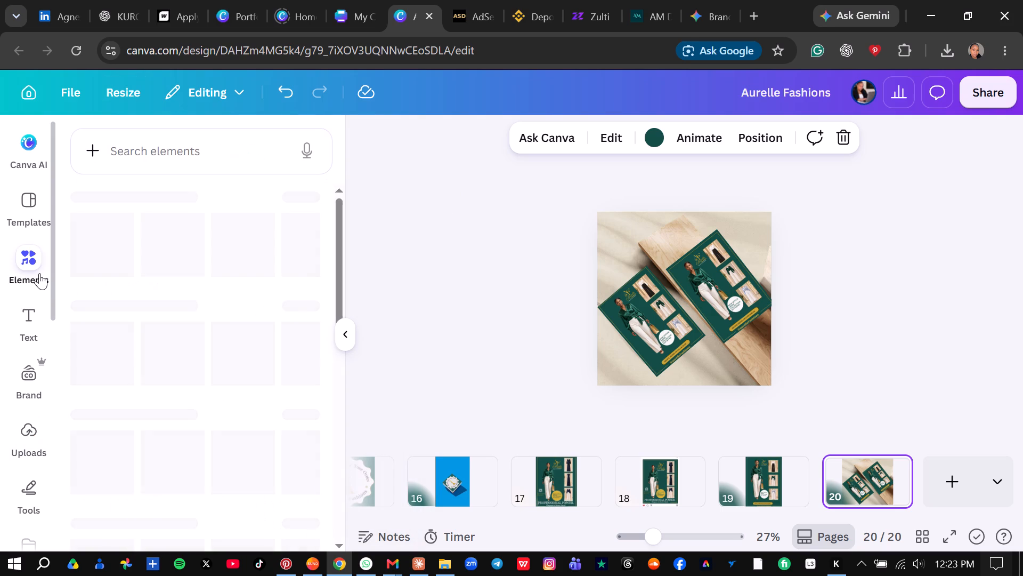
pyautogui.click(131, 156)
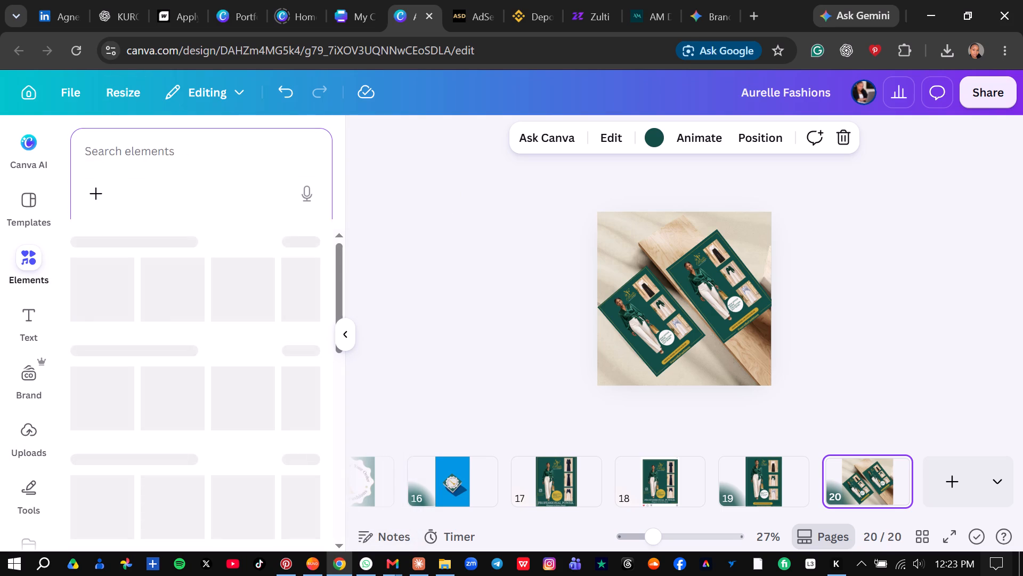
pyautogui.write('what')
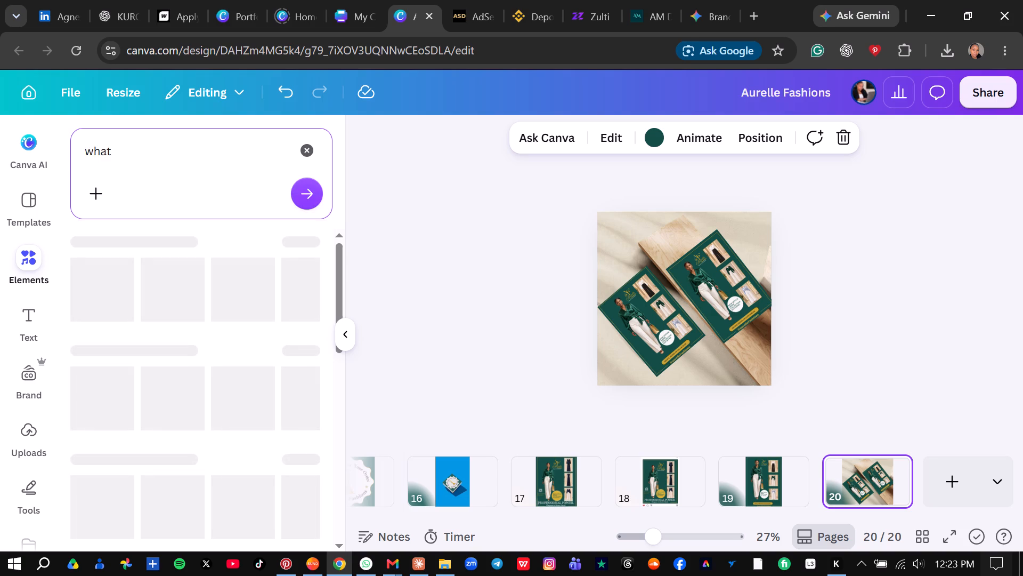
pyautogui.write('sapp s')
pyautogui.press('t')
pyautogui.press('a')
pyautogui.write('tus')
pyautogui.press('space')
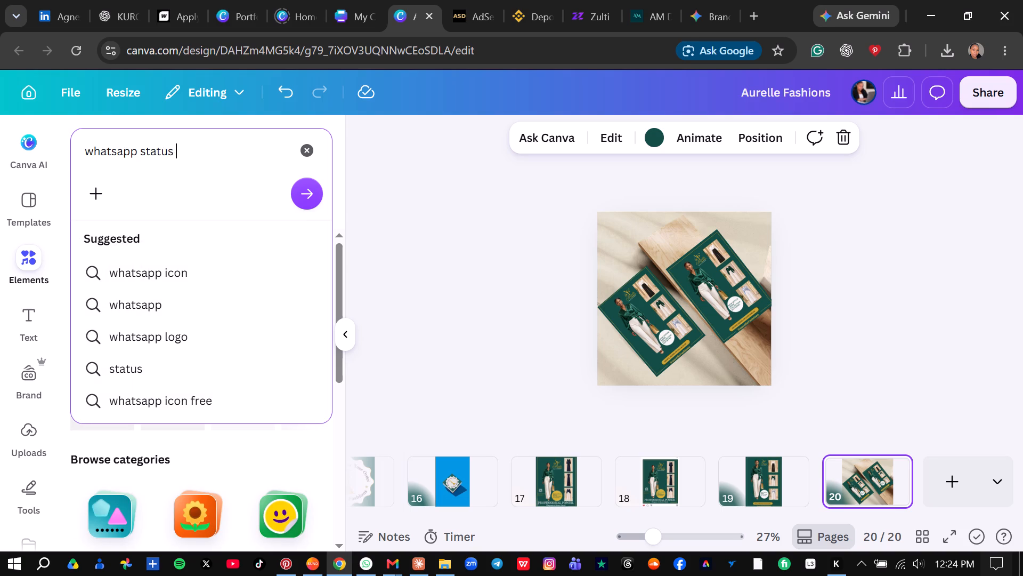
pyautogui.click(472, 210)
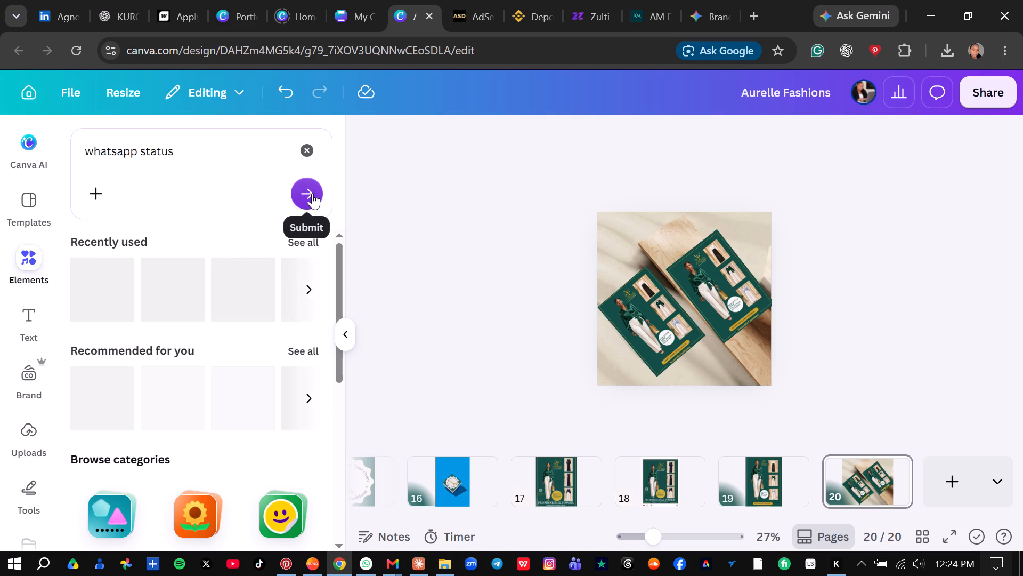
pyautogui.click(312, 193)
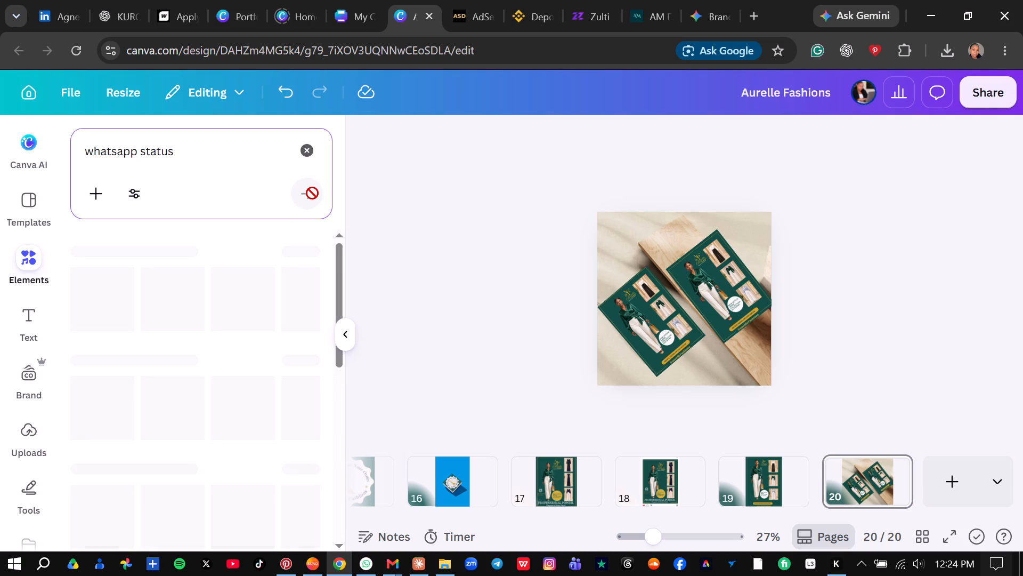